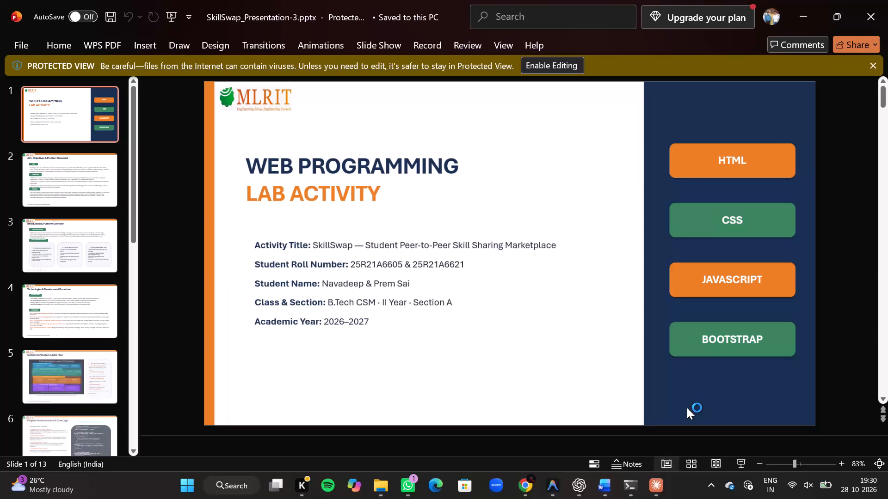
Enable editing of the protected presentation.
{"action": "left_click", "coordinate": [552, 69]}
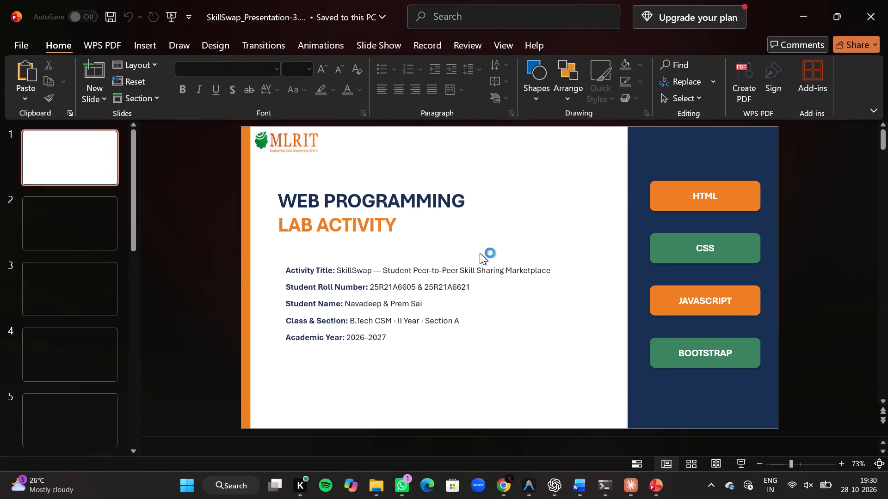
Delete the first student's name and the ampersand from the Student Name line on the title slide.
{"action": "left_click", "coordinate": [388, 303]}
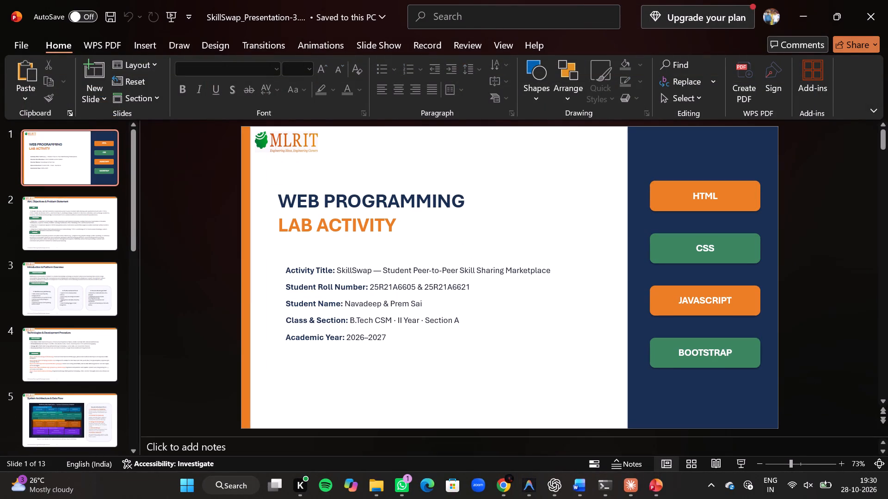
{"action": "key", "text": "BackSpace"}
{"action": "key", "text": "BackSpace"}
{"action": "key", "text": "BackSpace"}
{"action": "key", "text": "BackSpace"}
{"action": "key", "text": "BackSpace"}
{"action": "key", "text": "BackSpace"}
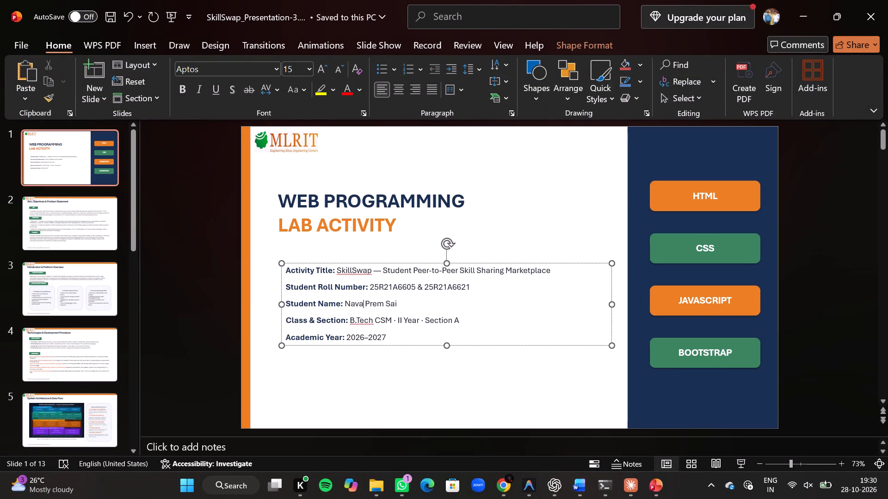
{"action": "key", "text": "BackSpace"}
{"action": "key", "text": "BackSpace"}
{"action": "key", "text": "BackSpace"}
{"action": "key", "text": "BackSpace"}
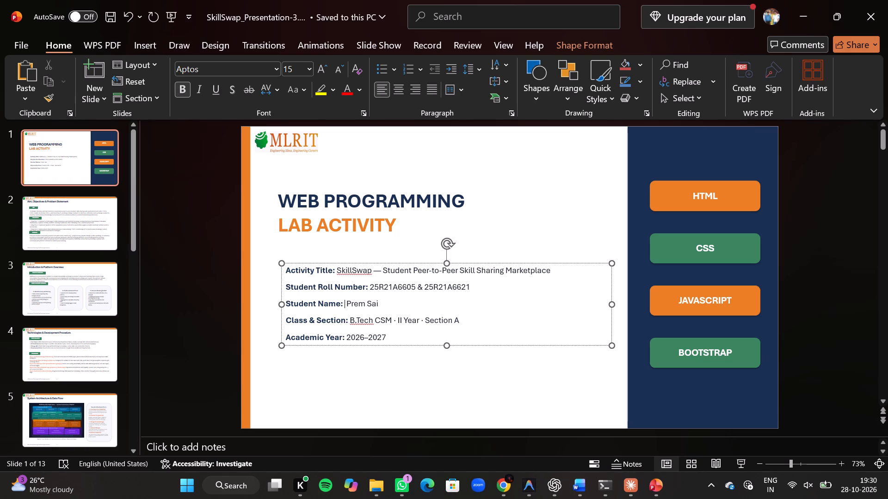
Insert spaces before the colon of the Student Name label to shift it past the end of the Student Roll Number label.
{"action": "key", "text": "Left"}
{"action": "key", "text": "Left"}
{"action": "key", "text": "space"}
{"action": "key", "text": "space"}
{"action": "key", "text": "space"}
{"action": "key", "text": "space"}
{"action": "key", "text": "space"}
{"action": "key", "text": "space"}
{"action": "key", "text": "space"}
{"action": "key", "text": "space"}
{"action": "key", "text": "space"}
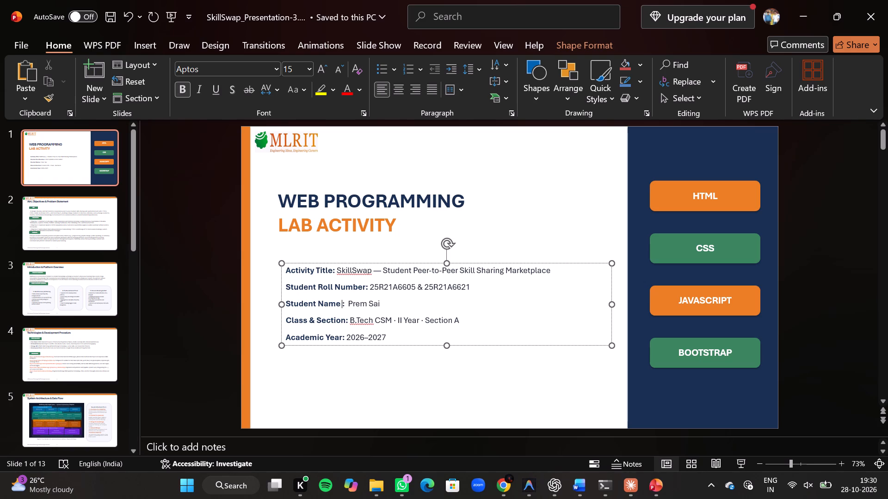
{"action": "key", "text": "space"}
{"action": "key", "text": "space"}
{"action": "key", "text": "space"}
{"action": "key", "text": "space"}
{"action": "key", "text": "space"}
{"action": "key", "text": "space"}
{"action": "key", "text": "space"}
{"action": "key", "text": "space"}
{"action": "key", "text": "space"}
{"action": "key", "text": "space"}
Insert spaces before the Student Roll Number colon to align it with the Student Name colon.
{"action": "key", "text": "Up"}
{"action": "key", "text": "Left"}
{"action": "key", "text": "Left"}
{"action": "key", "text": "Left"}
{"action": "key", "text": "space"}
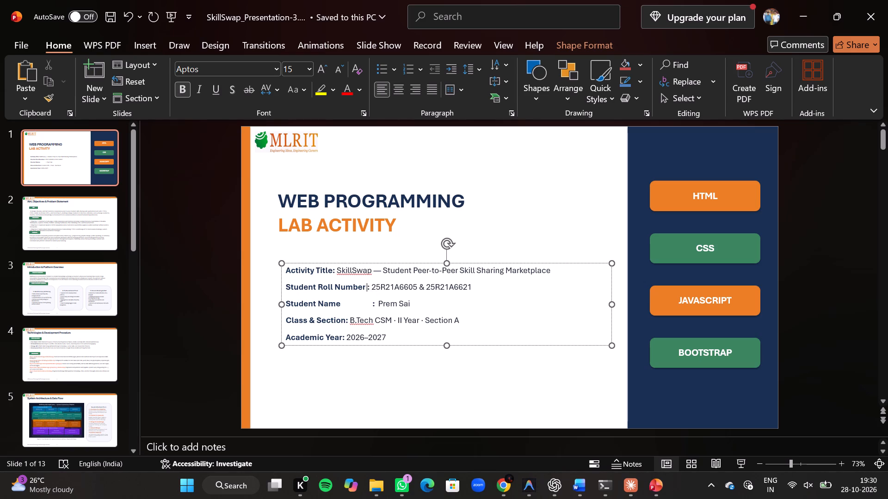
{"action": "key", "text": "space"}
{"action": "key", "text": "space"}
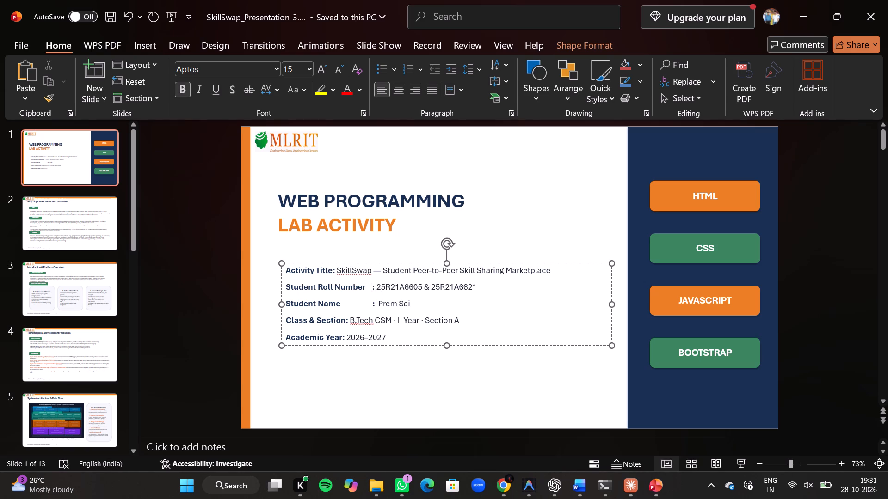
Insert spaces before the Activity Title colon to align it with the colons of the two lines below.
{"action": "key", "text": "Up"}
{"action": "key", "text": "Left"}
{"action": "key", "text": "Left"}
{"action": "key", "text": "Left"}
{"action": "key", "text": "Left"}
{"action": "key", "text": "Left"}
{"action": "key", "text": "Left"}
{"action": "key", "text": "Left"}
{"action": "key", "text": "Left"}
{"action": "key", "text": "Left"}
{"action": "key", "text": "Left"}
{"action": "key", "text": "Left"}
{"action": "key", "text": "space"}
{"action": "key", "text": "space"}
{"action": "key", "text": "space"}
{"action": "key", "text": "space"}
{"action": "key", "text": "space"}
{"action": "key", "text": "space"}
{"action": "key", "text": "space"}
{"action": "key", "text": "space"}
{"action": "key", "text": "space"}
{"action": "key", "text": "space"}
{"action": "key", "text": "space"}
{"action": "key", "text": "space"}
{"action": "key", "text": "space"}
{"action": "key", "text": "space"}
{"action": "key", "text": "space"}
{"action": "key", "text": "space"}
{"action": "key", "text": "space"}
{"action": "key", "text": "space"}
{"action": "key", "text": "space"}
{"action": "key", "text": "space"}
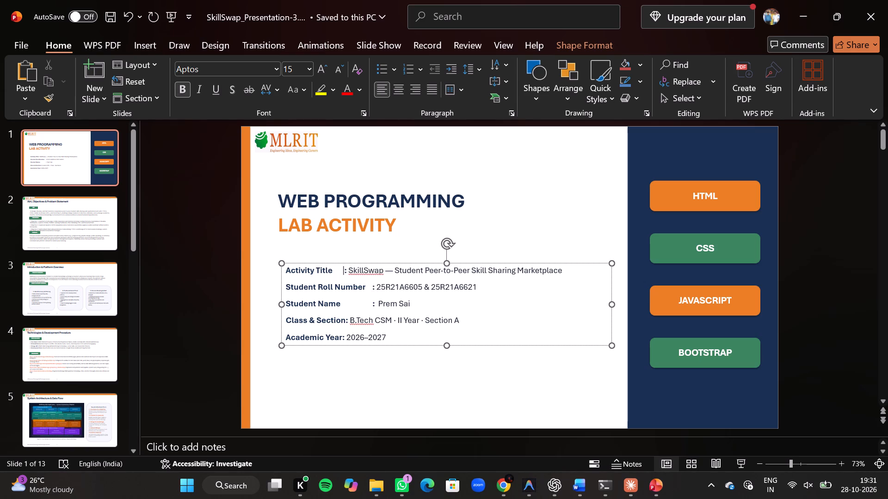
{"action": "key", "text": "space"}
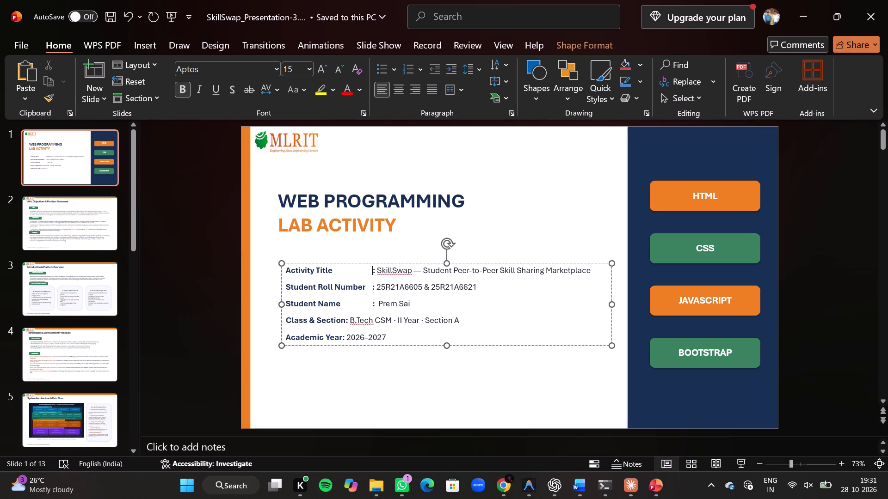
Delete the first roll number, the ampersand and the extra space from the Student Roll Number line, keeping only the second number.
{"action": "key", "text": "Down"}
{"action": "key", "text": "Right"}
{"action": "key", "text": "Right"}
{"action": "key", "text": "Right"}
{"action": "key", "text": "Right"}
{"action": "key", "text": "Right"}
{"action": "key", "text": "Right"}
{"action": "key", "text": "Right"}
{"action": "key", "text": "Right"}
{"action": "key", "text": "Right"}
{"action": "key", "text": "Right"}
{"action": "key", "text": "Right"}
{"action": "key", "text": "Right"}
{"action": "key", "text": "Right"}
{"action": "key", "text": "Right"}
{"action": "key", "text": "BackSpace"}
{"action": "key", "text": "BackSpace"}
{"action": "key", "text": "BackSpace"}
{"action": "key", "text": "BackSpace"}
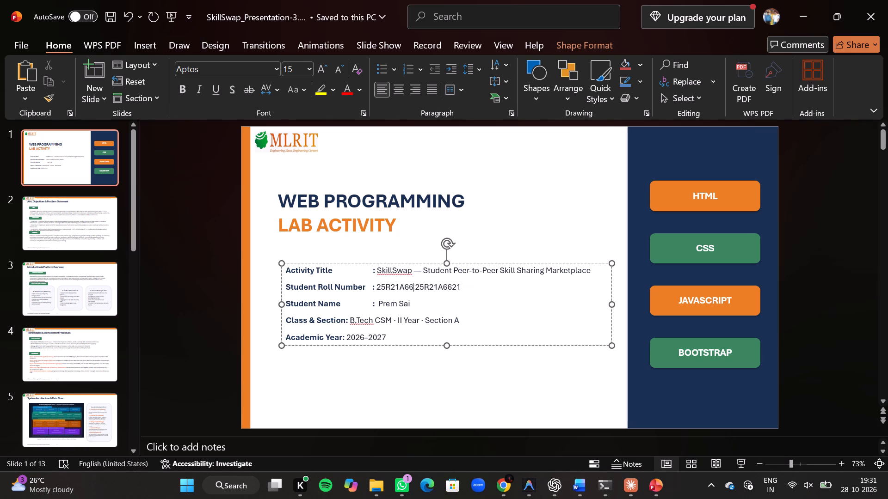
{"action": "key", "text": "BackSpace"}
{"action": "key", "text": "BackSpace"}
{"action": "key", "text": "BackSpace"}
{"action": "key", "text": "BackSpace"}
{"action": "key", "text": "BackSpace"}
{"action": "key", "text": "BackSpace"}
{"action": "key", "text": "BackSpace"}
{"action": "key", "text": "BackSpace"}
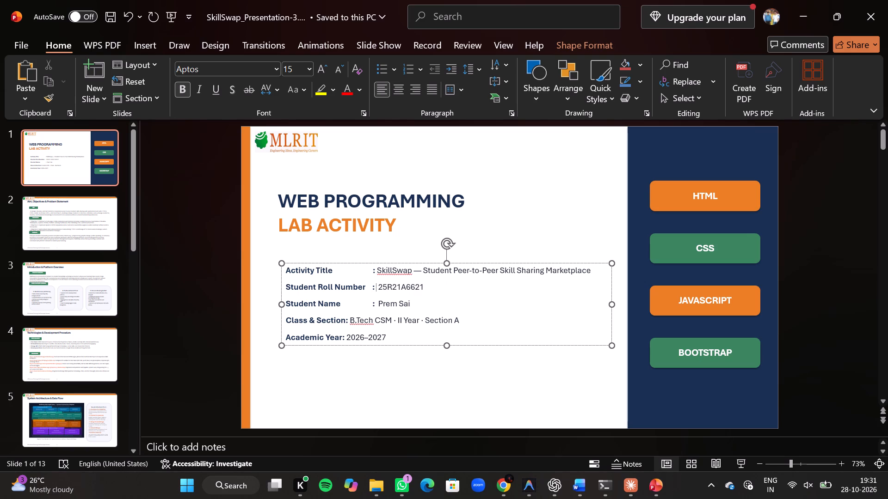
{"action": "key", "text": "Right"}
{"action": "key", "text": "BackSpace"}
Add the initial "I." directly before the remaining name on the Student Name line, removing the space between them.
{"action": "key", "text": "Down"}
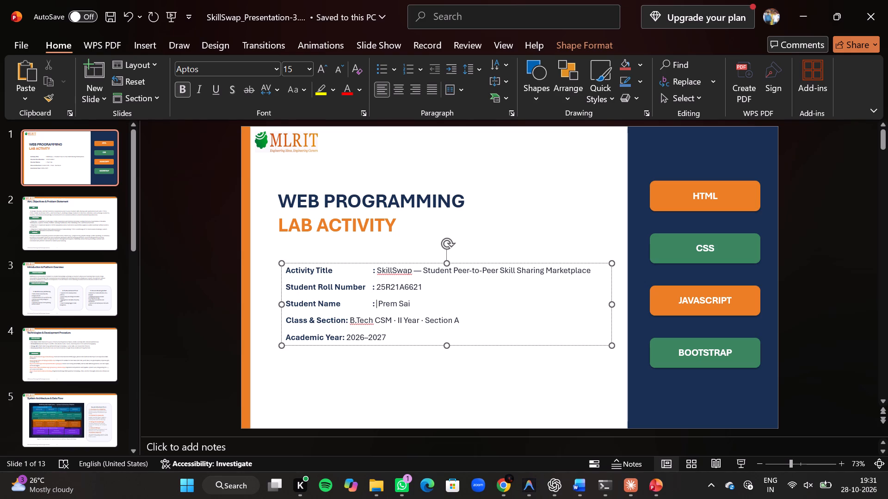
{"action": "key", "text": "Right"}
{"action": "key", "text": "Left"}
{"action": "key", "text": "shift+i"}
{"action": "key", "text": "period"}
{"action": "key", "text": "Right"}
{"action": "key", "text": "BackSpace"}
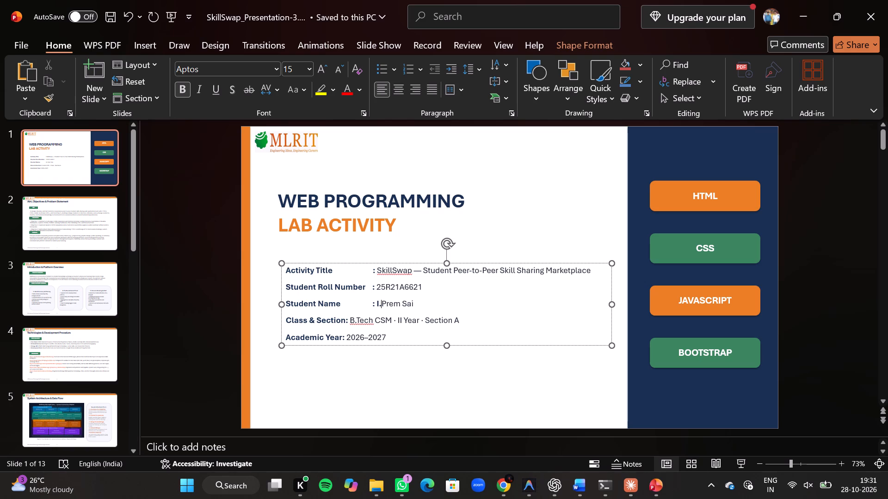
Delete "B.Tech" from the Class & Section line so its value starts with CSM.
{"action": "key", "text": "Down"}
{"action": "key", "text": "Left"}
{"action": "key", "text": "BackSpace"}
{"action": "key", "text": "BackSpace"}
{"action": "key", "text": "BackSpace"}
{"action": "key", "text": "BackSpace"}
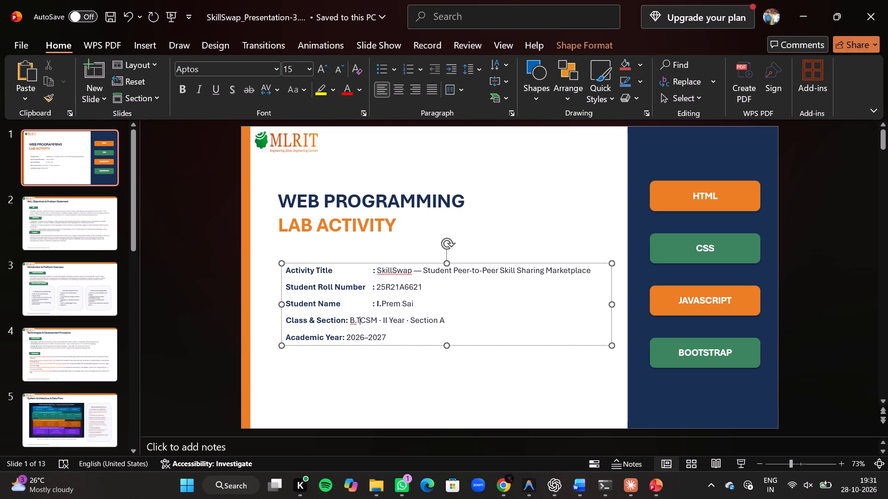
{"action": "key", "text": "BackSpace"}
{"action": "key", "text": "BackSpace"}
{"action": "key", "text": "BackSpace"}
{"action": "key", "text": "BackSpace"}
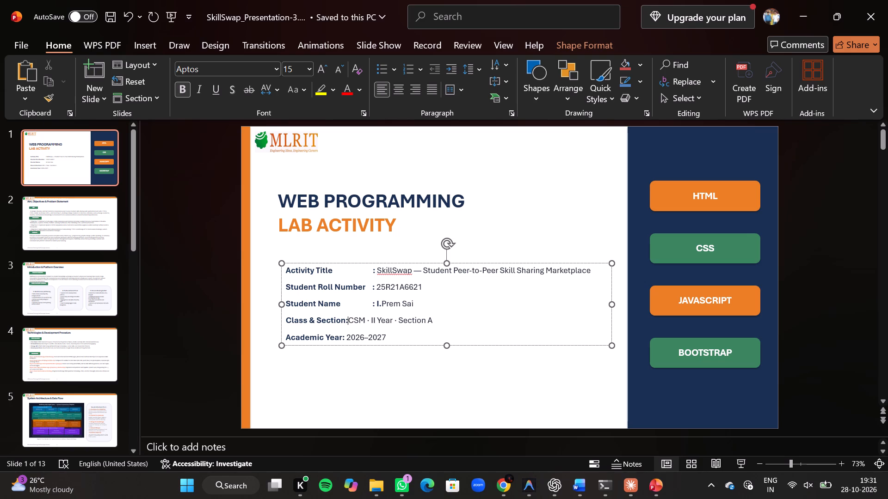
Insert spaces before the Class & Section colon to align it with the colons above.
{"action": "key", "text": "Left"}
{"action": "key", "text": "space"}
{"action": "key", "text": "space"}
{"action": "key", "text": "space"}
{"action": "key", "text": "space"}
{"action": "key", "text": "space"}
{"action": "key", "text": "space"}
{"action": "key", "text": "space"}
{"action": "key", "text": "space"}
{"action": "key", "text": "space"}
{"action": "key", "text": "space"}
{"action": "key", "text": "space"}
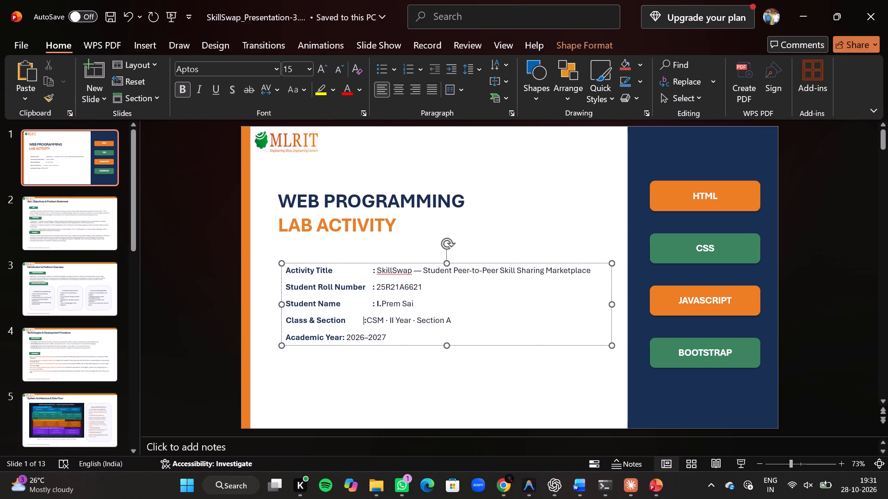
{"action": "key", "text": "space"}
{"action": "key", "text": "space"}
{"action": "key", "text": "space"}
{"action": "key", "text": "space"}
{"action": "key", "text": "space"}
Remove the year and the word "Section" from the Class & Section line, using a hyphen separator so it reads "CSM - A".
{"action": "key", "text": "Up"}
{"action": "key", "text": "Up"}
{"action": "key", "text": "Up"}
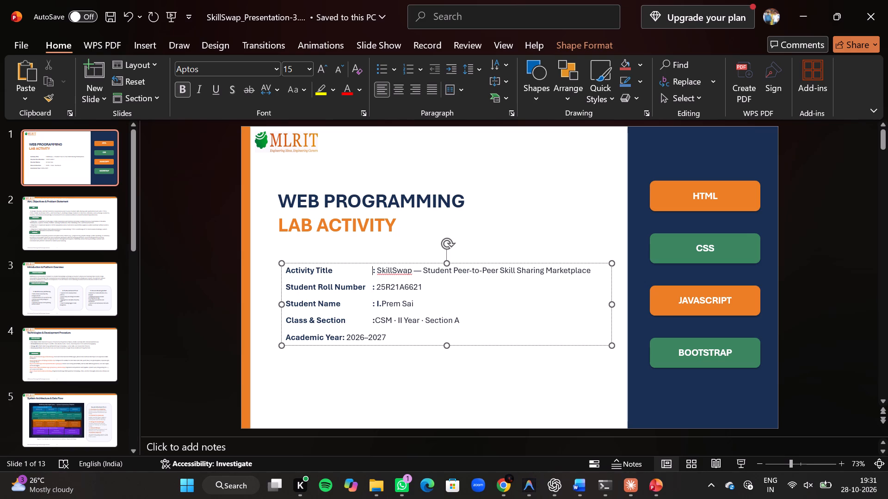
{"action": "key", "text": "Down"}
{"action": "key", "text": "Down"}
{"action": "key", "text": "Down"}
{"action": "key", "text": "Right"}
{"action": "key", "text": "Right"}
{"action": "key", "text": "Right"}
{"action": "key", "text": "Right"}
{"action": "key", "text": "Right"}
{"action": "key", "text": "Right"}
{"action": "key", "text": "Right"}
{"action": "key", "text": "Right"}
{"action": "key", "text": "Right"}
{"action": "key", "text": "Right"}
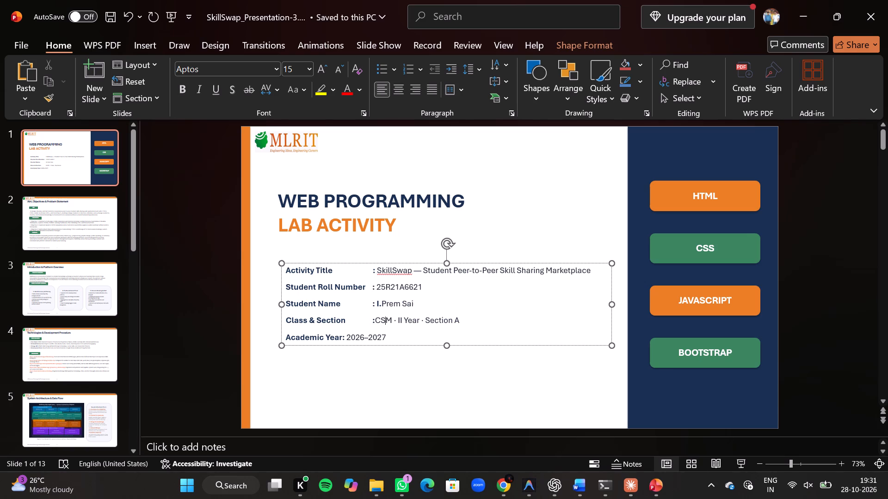
{"action": "key", "text": "Right"}
{"action": "key", "text": "Right"}
{"action": "key", "text": "Right"}
{"action": "key", "text": "Right"}
{"action": "key", "text": "Right"}
{"action": "key", "text": "Right"}
{"action": "key", "text": "Right"}
{"action": "key", "text": "Right"}
{"action": "key", "text": "Right"}
{"action": "key", "text": "Right"}
{"action": "key", "text": "Right"}
{"action": "key", "text": "Right"}
{"action": "key", "text": "Right"}
{"action": "key", "text": "Right"}
{"action": "key", "text": "BackSpace"}
{"action": "key", "text": "BackSpace"}
{"action": "key", "text": "BackSpace"}
{"action": "key", "text": "BackSpace"}
{"action": "key", "text": "BackSpace"}
{"action": "key", "text": "BackSpace"}
{"action": "key", "text": "BackSpace"}
{"action": "key", "text": "BackSpace"}
{"action": "key", "text": "BackSpace"}
{"action": "key", "text": "BackSpace"}
{"action": "key", "text": "BackSpace"}
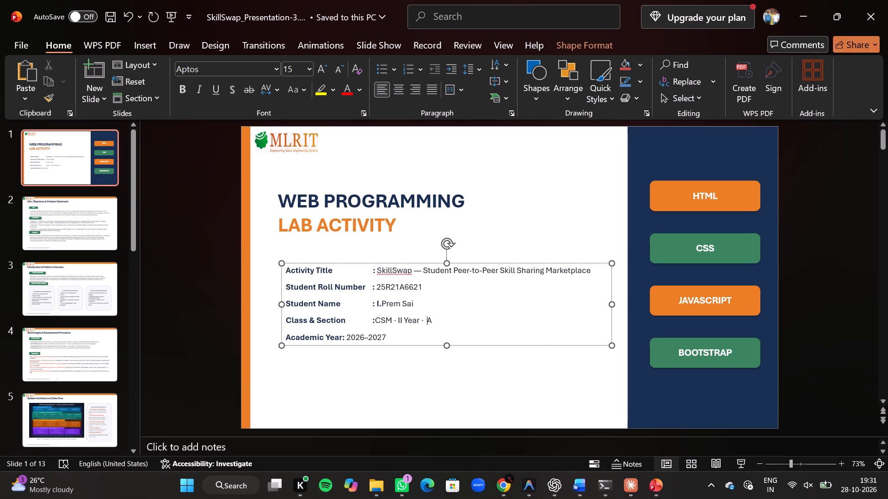
{"action": "key", "text": "BackSpace"}
{"action": "key", "text": "BackSpace"}
{"action": "key", "text": "BackSpace"}
{"action": "key", "text": "BackSpace"}
{"action": "key", "text": "BackSpace"}
{"action": "key", "text": "BackSpace"}
{"action": "key", "text": "BackSpace"}
{"action": "key", "text": "BackSpace"}
{"action": "key", "text": "minus"}
Insert spaces before the Academic Year colon to align it with the colons above, and deselect the text box.
{"action": "key", "text": "Down"}
{"action": "key", "text": "Left"}
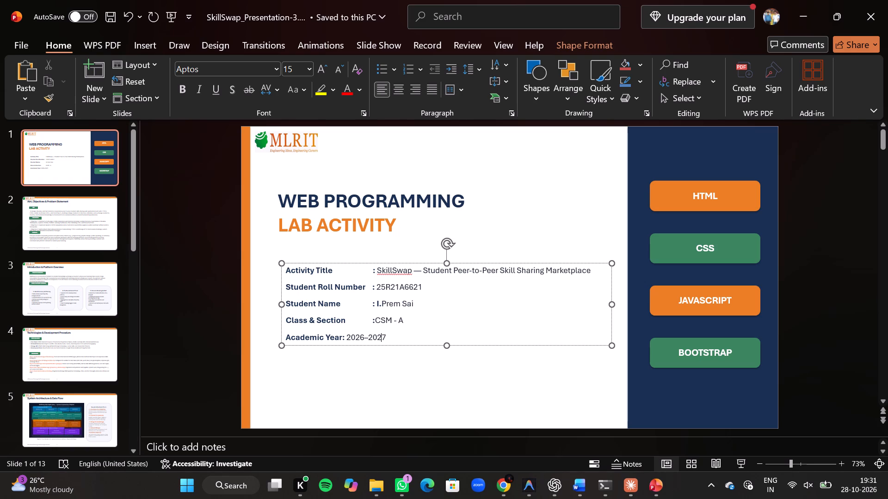
{"action": "key", "text": "Left"}
{"action": "key", "text": "Left"}
{"action": "key", "text": "Left"}
{"action": "key", "text": "Left"}
{"action": "key", "text": "Left"}
{"action": "key", "text": "Left"}
{"action": "key", "text": "Left"}
{"action": "key", "text": "Left"}
{"action": "key", "text": "Left"}
{"action": "key", "text": "Left"}
{"action": "key", "text": "space"}
{"action": "key", "text": "space"}
{"action": "key", "text": "space"}
{"action": "key", "text": "space"}
{"action": "key", "text": "space"}
{"action": "key", "text": "space"}
{"action": "key", "text": "space"}
{"action": "key", "text": "space"}
{"action": "key", "text": "space"}
{"action": "key", "text": "space"}
{"action": "key", "text": "space"}
{"action": "key", "text": "space"}
{"action": "key", "text": "space"}
{"action": "key", "text": "space"}
{"action": "key", "text": "space"}
{"action": "key", "text": "space"}
{"action": "key", "text": "space"}
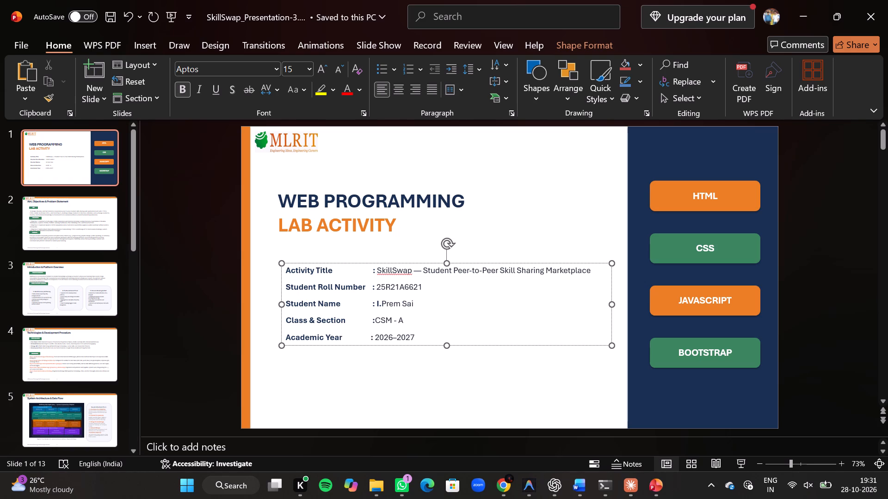
{"action": "key", "text": "space"}
{"action": "key", "text": "Up"}
{"action": "key", "text": "Up"}
{"action": "key", "text": "Up"}
{"action": "key", "text": "Up"}
{"action": "left_click", "coordinate": [537, 223]}
{"action": "left_click", "coordinate": [852, 280]}
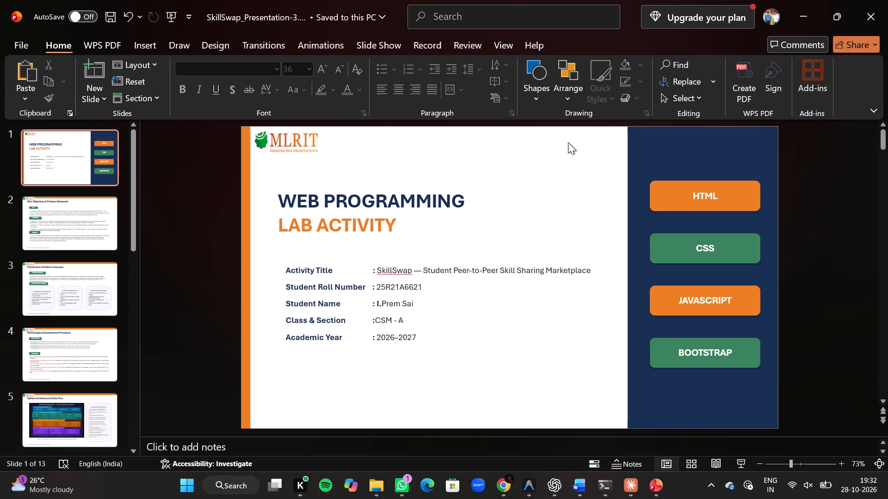
On slide 2, delete the objectives text box and its green OBJECTIVES label.
{"action": "left_click", "coordinate": [48, 231]}
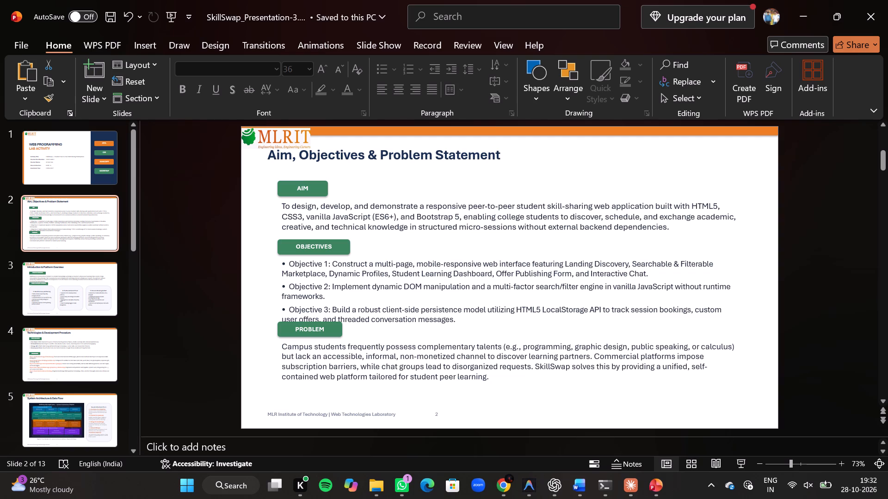
{"action": "left_click", "coordinate": [324, 267]}
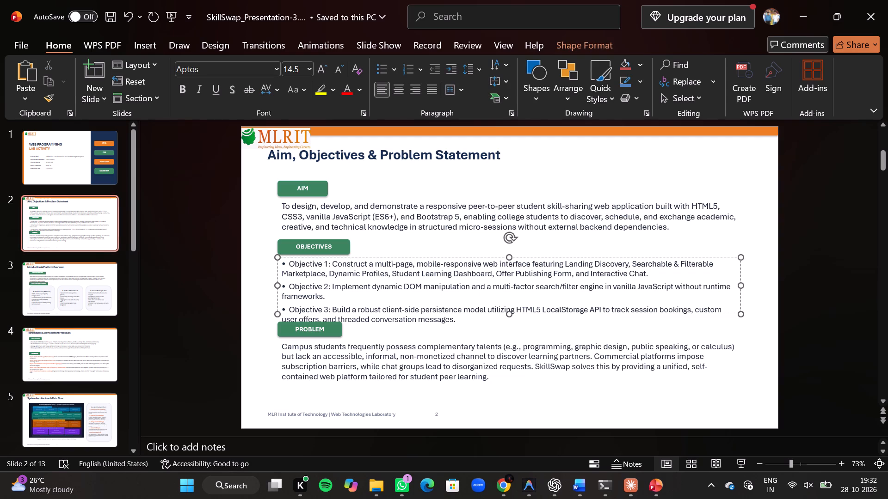
{"action": "left_click", "coordinate": [425, 258]}
{"action": "key", "text": "BackSpace"}
{"action": "left_click", "coordinate": [323, 247]}
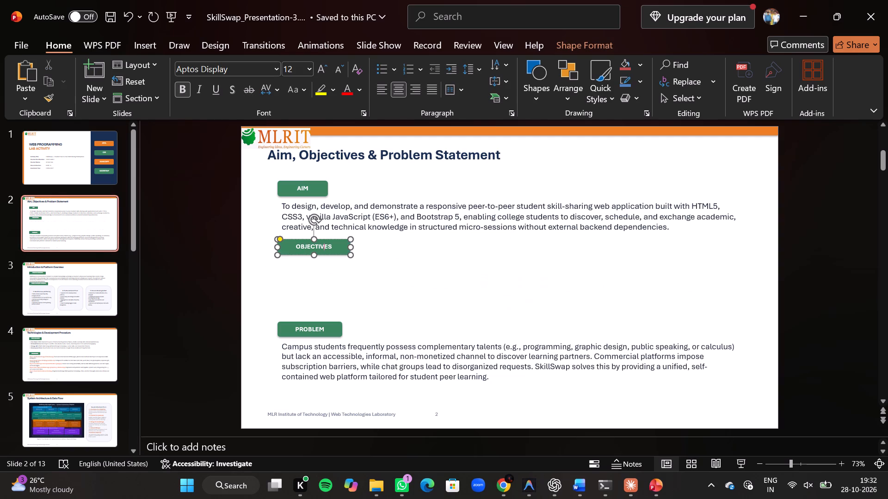
{"action": "left_click", "coordinate": [341, 237]}
{"action": "key", "text": "BackSpace"}
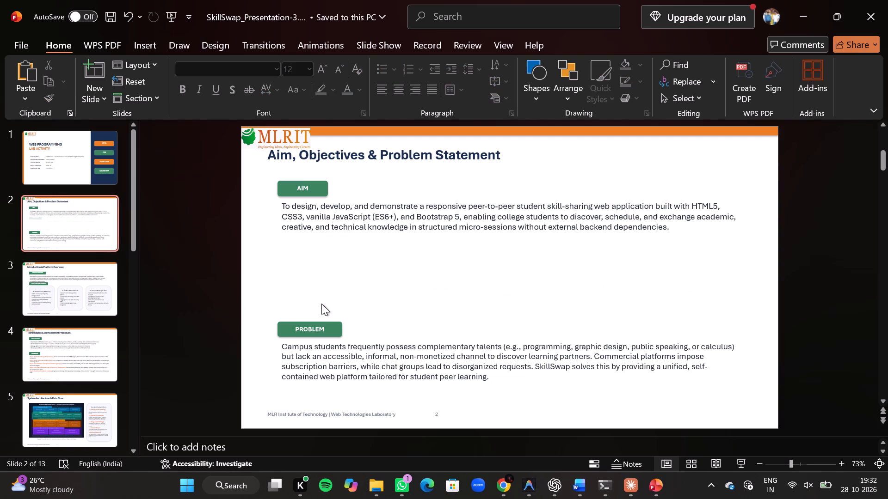
Move the green PROBLEM label up to just below the aim paragraph.
{"action": "left_click", "coordinate": [322, 328]}
{"action": "left_click_drag", "start_coordinate": [333, 321], "coordinate": [338, 295]}
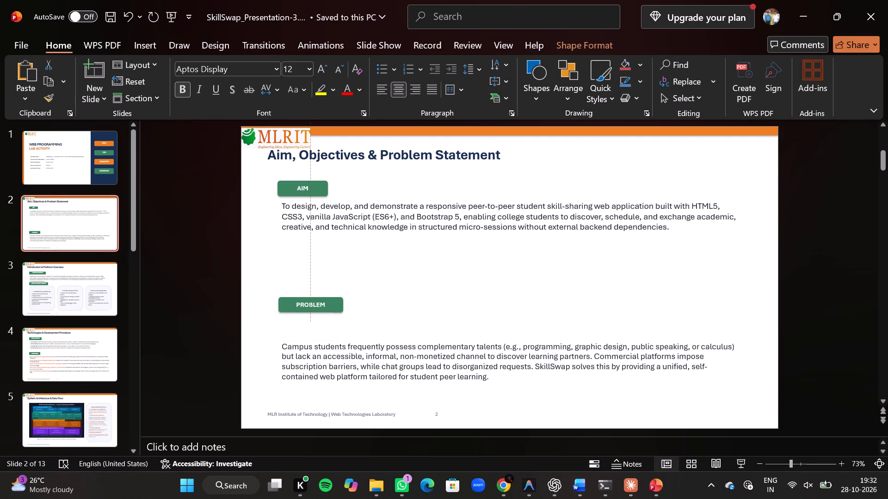
{"action": "left_click_drag", "start_coordinate": [338, 295], "coordinate": [331, 245]}
Move the problem paragraph's text box up beneath the PROBLEM label, roughly aligned with the label's left edge.
{"action": "double_click", "coordinate": [328, 359]}
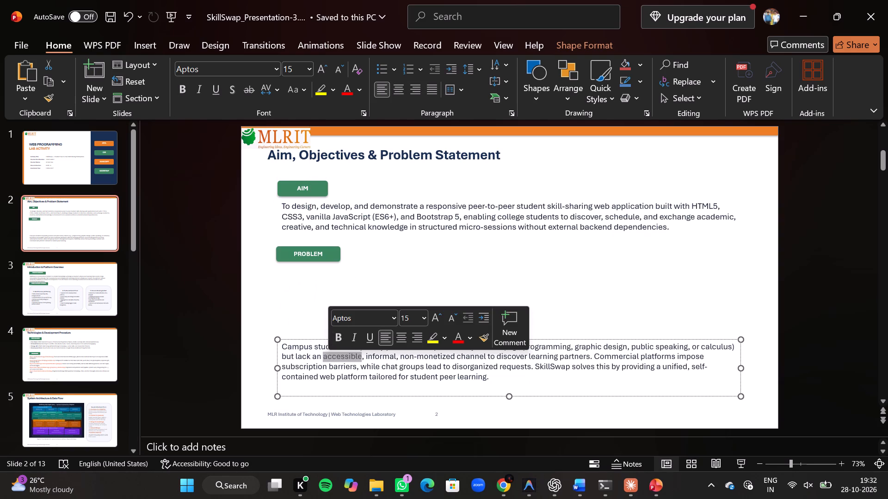
{"action": "left_click_drag", "start_coordinate": [302, 341], "coordinate": [297, 283]}
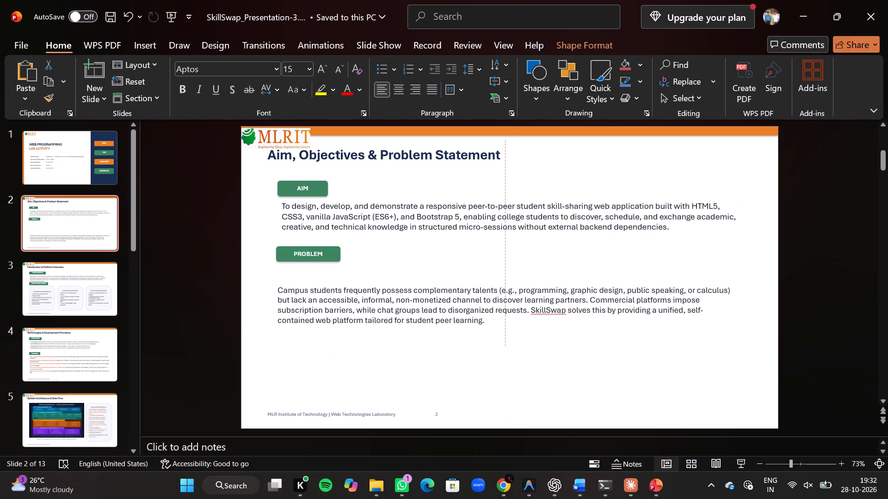
{"action": "left_click_drag", "start_coordinate": [297, 283], "coordinate": [299, 278]}
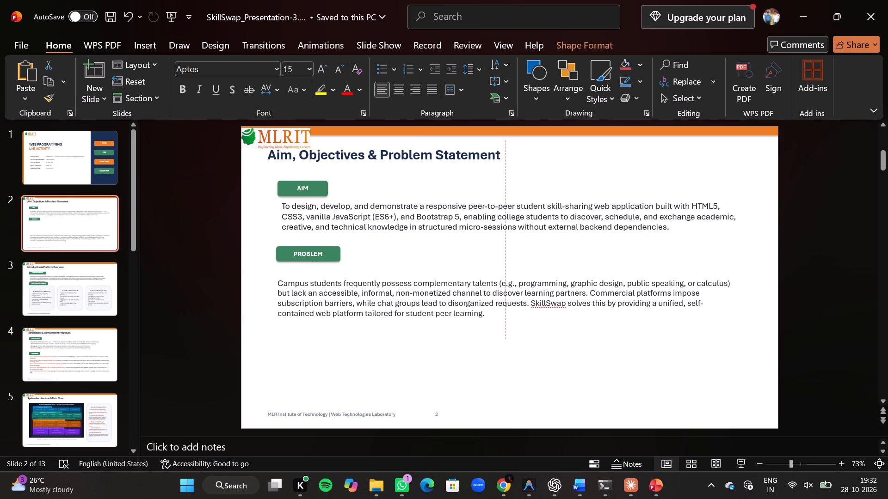
{"action": "left_click_drag", "start_coordinate": [299, 278], "coordinate": [300, 278]}
{"action": "left_click", "coordinate": [300, 278]}
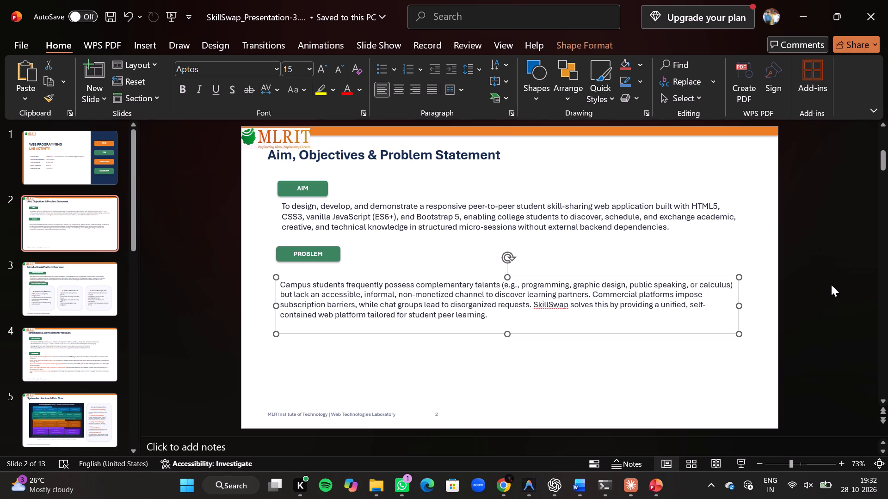
{"action": "left_click", "coordinate": [824, 302]}
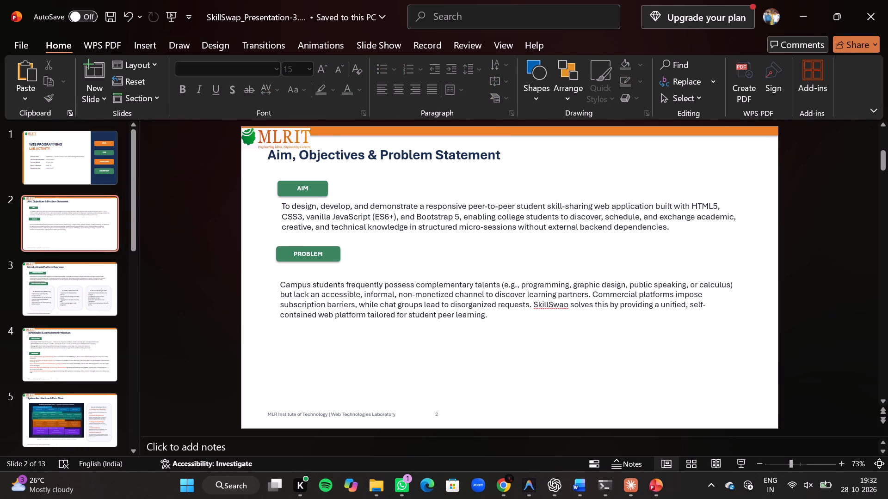
On slide 3, select all three core platform module cards and nudge them down slightly together.
{"action": "left_click", "coordinate": [74, 161]}
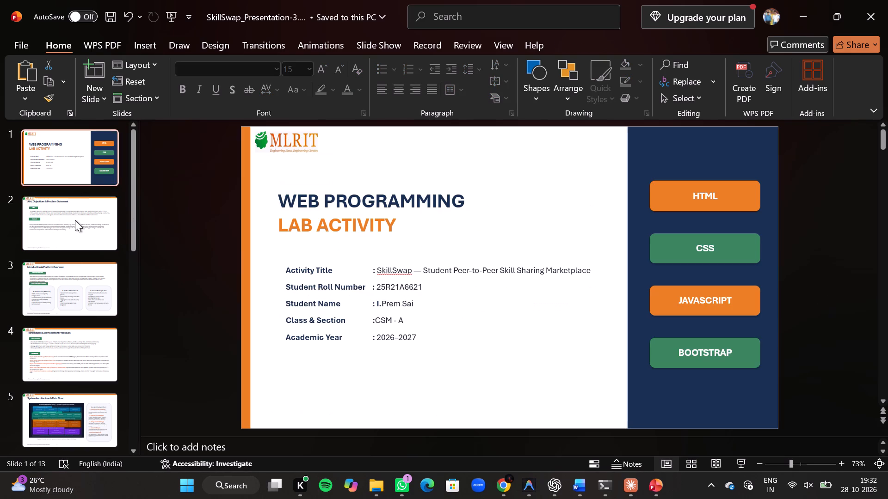
{"action": "left_click", "coordinate": [75, 220]}
{"action": "left_click", "coordinate": [68, 292]}
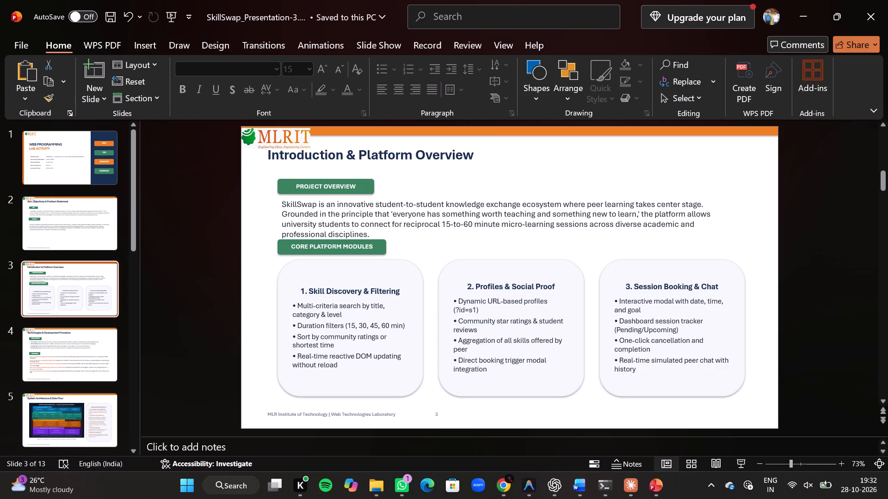
{"action": "left_click_drag", "start_coordinate": [270, 256], "coordinate": [531, 377]}
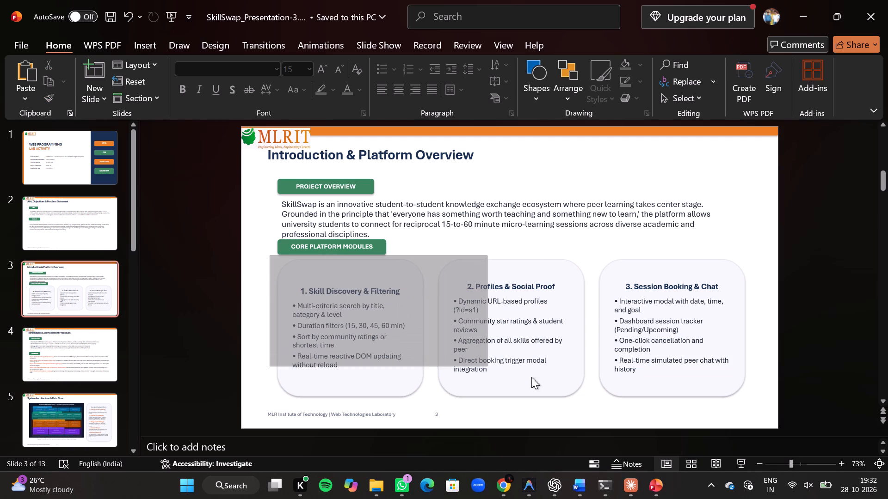
{"action": "left_click_drag", "start_coordinate": [531, 377], "coordinate": [756, 413]}
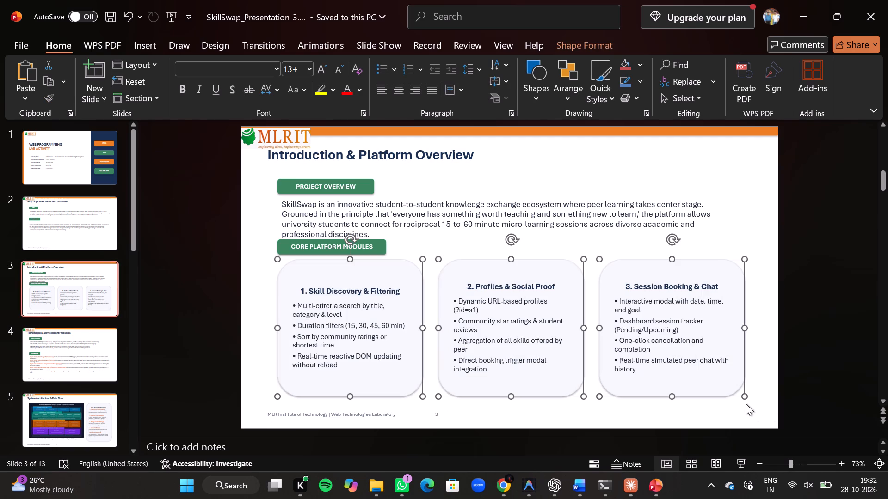
{"action": "key", "text": "Down"}
{"action": "key", "text": "Down"}
{"action": "key", "text": "Down"}
{"action": "key", "text": "Down"}
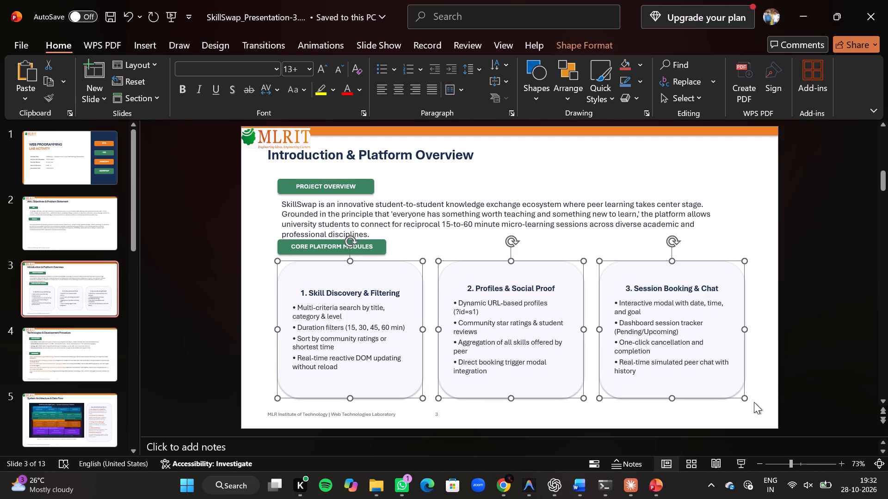
{"action": "key", "text": "Down"}
{"action": "key", "text": "Down"}
{"action": "key", "text": "Down"}
{"action": "key", "text": "Down"}
{"action": "key", "text": "Down"}
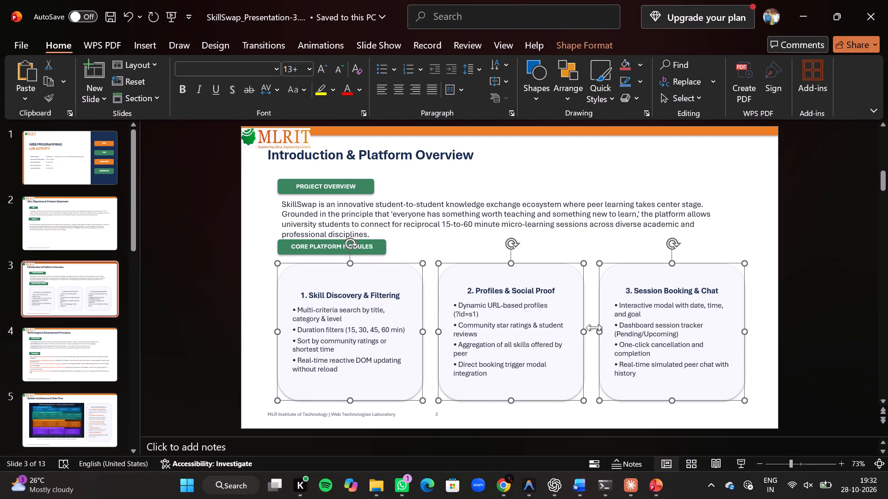
Shift the CORE PLATFORM MODULES label down slightly, clear of the overview paragraph and still left-aligned with the cards.
{"action": "left_click", "coordinate": [266, 241]}
{"action": "left_click_drag", "start_coordinate": [279, 247], "coordinate": [279, 251]}
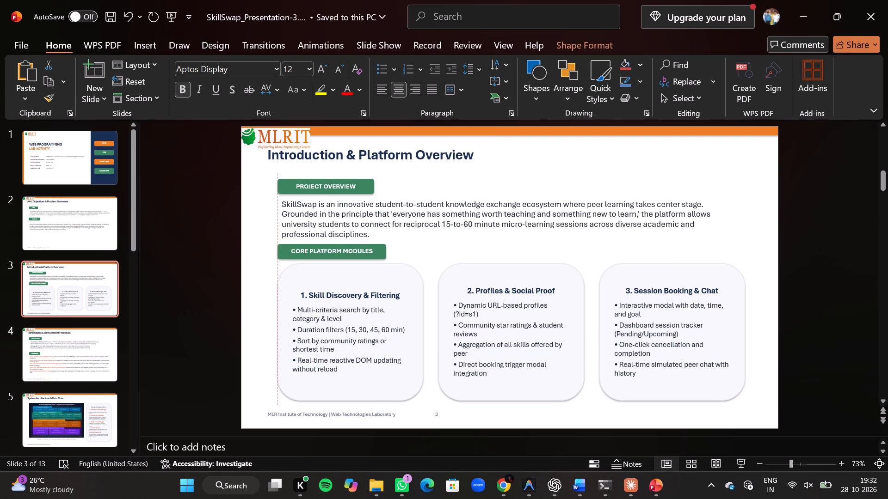
{"action": "left_click_drag", "start_coordinate": [279, 251], "coordinate": [282, 251]}
{"action": "left_click_drag", "start_coordinate": [282, 251], "coordinate": [283, 251]}
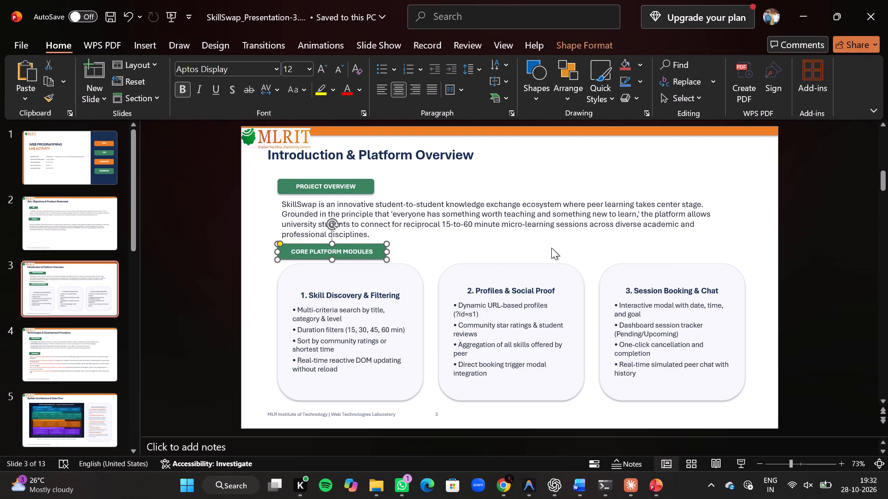
{"action": "left_click", "coordinate": [649, 235]}
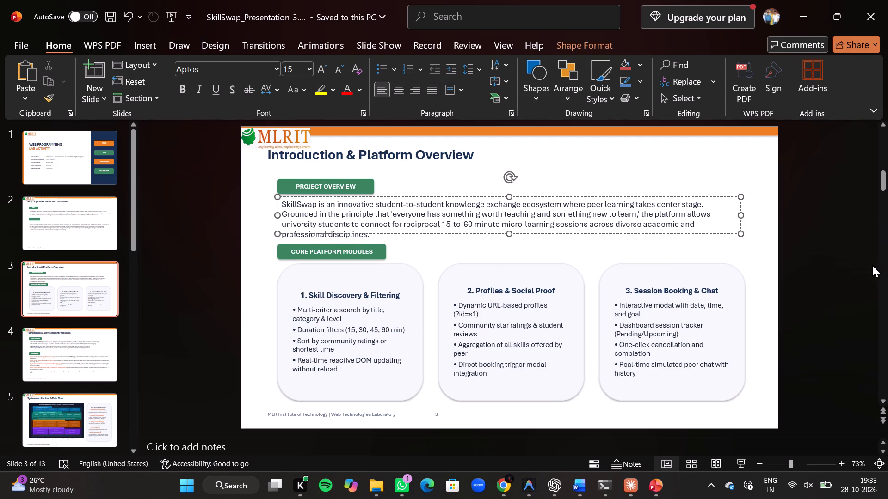
{"action": "double_click", "coordinate": [872, 265]}
{"action": "left_click", "coordinate": [817, 276]}
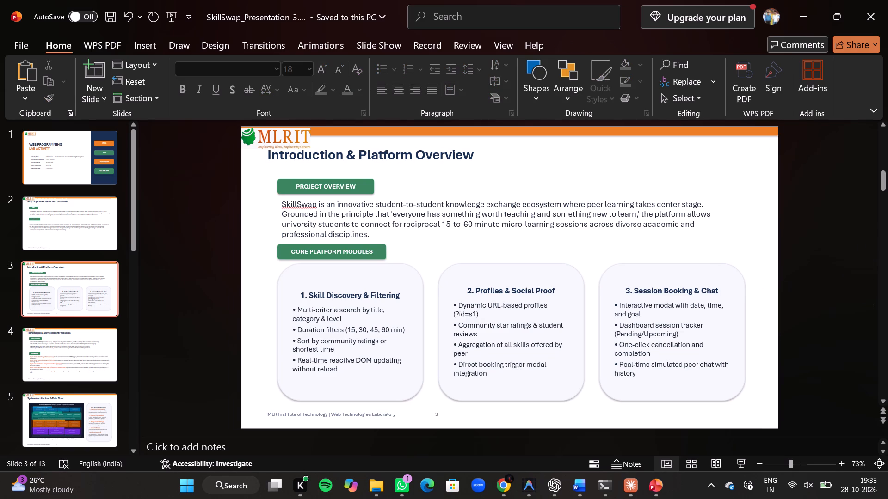
Place the text cursor in the heading of the "2. Profiles & Social Proof" card.
{"action": "left_click", "coordinate": [530, 290]}
{"action": "left_click", "coordinate": [530, 286]}
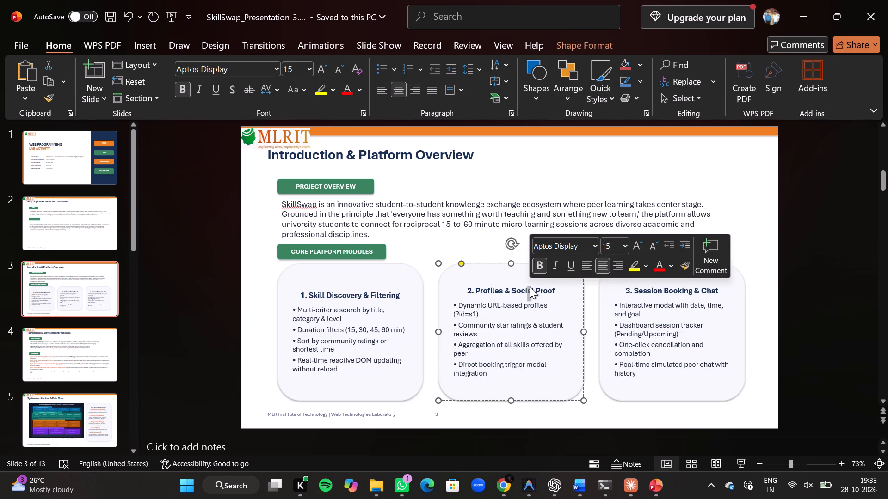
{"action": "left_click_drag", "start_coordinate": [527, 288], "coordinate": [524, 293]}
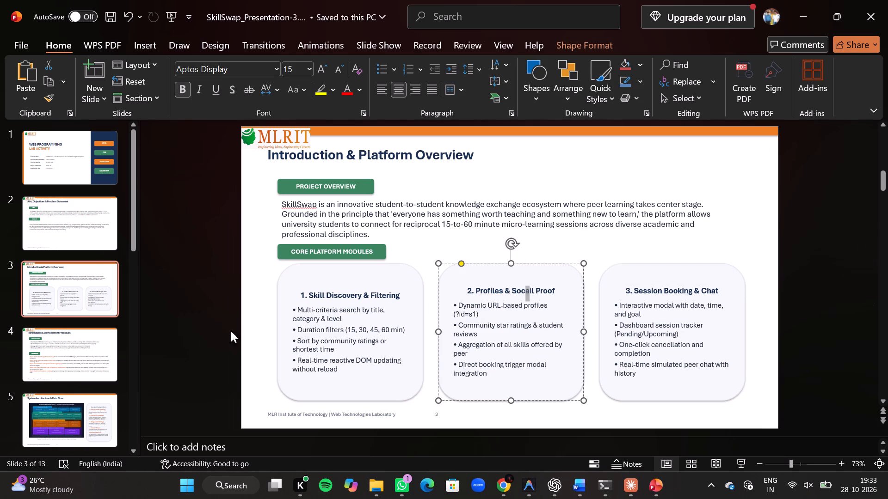
On slide 5, delete the system architecture diagram image above the Figure 0 caption.
{"action": "double_click", "coordinate": [92, 352]}
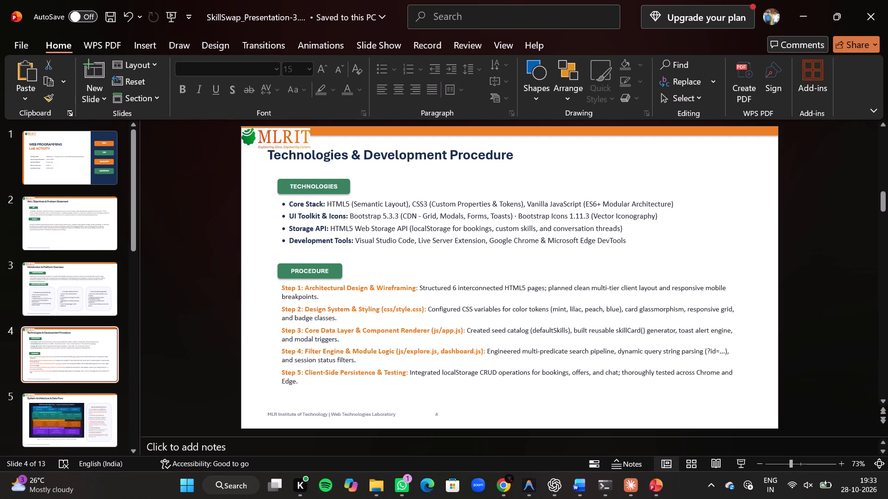
{"action": "double_click", "coordinate": [80, 417]}
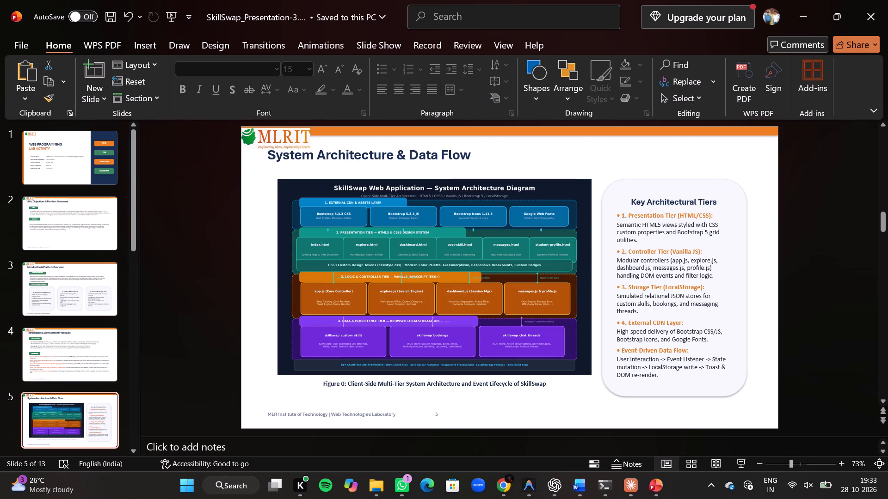
{"action": "left_click", "coordinate": [292, 192]}
{"action": "key", "text": "BackSpace"}
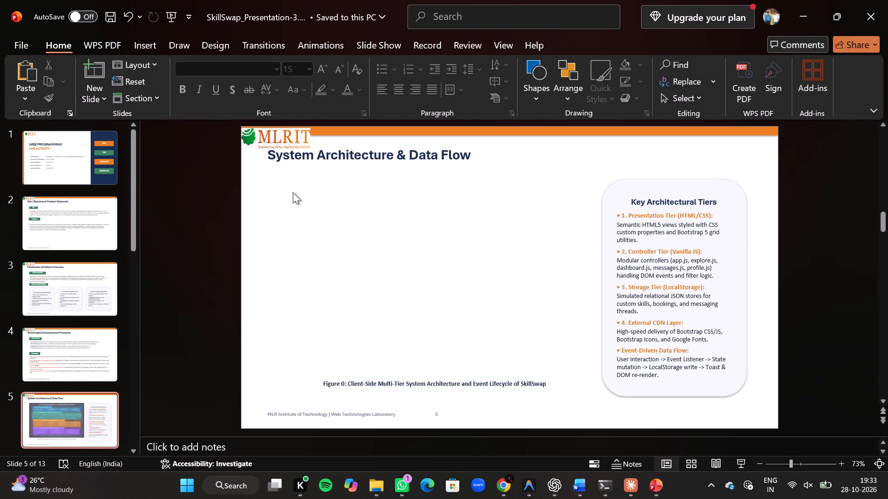
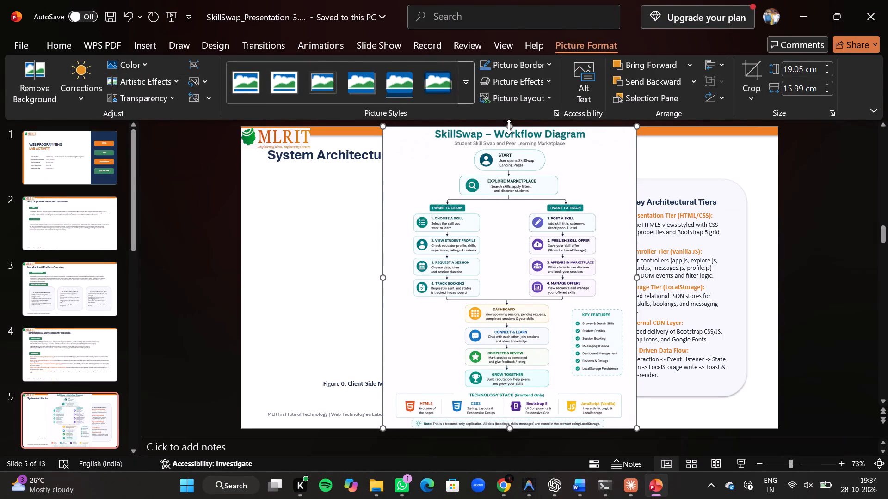
Reduce the workflow diagram's height to about 14.58 cm and move it beside the Key Architectural Tiers card, below the slide title.
{"action": "left_click_drag", "start_coordinate": [507, 127], "coordinate": [493, 197]}
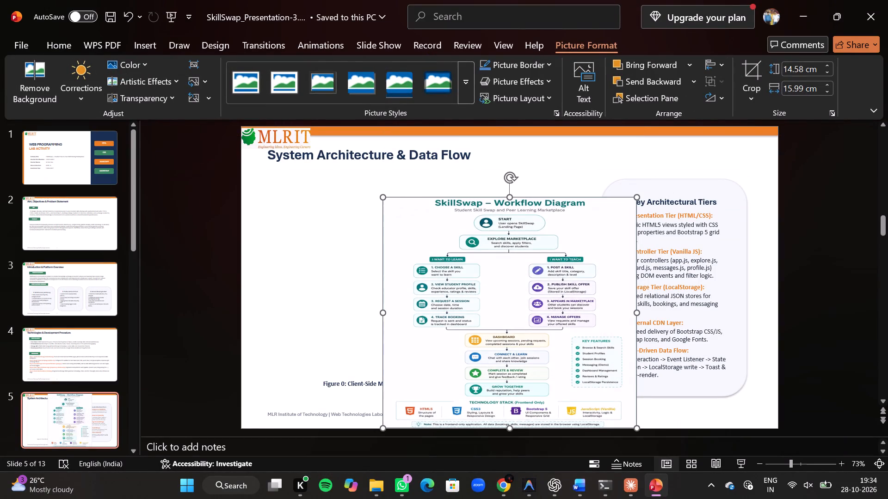
{"action": "left_click_drag", "start_coordinate": [511, 300], "coordinate": [493, 280]}
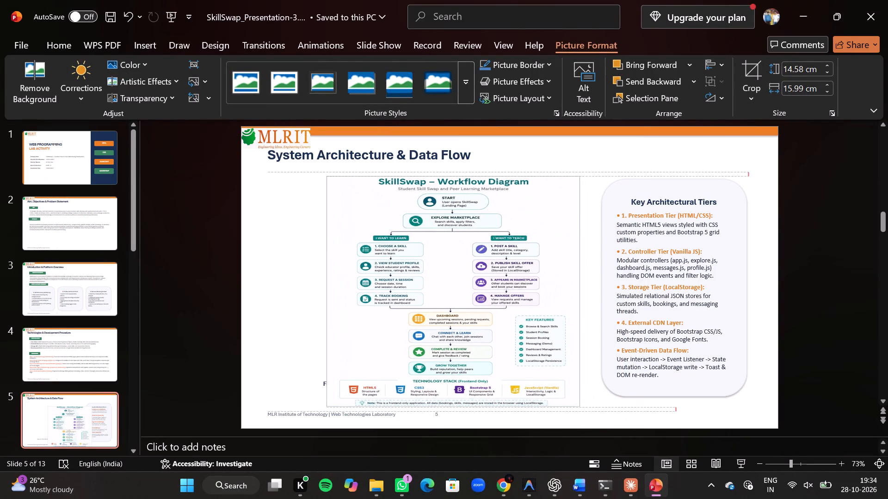
Move the workflow diagram aside to uncover the Figure 0 caption and delete the caption's text box.
{"action": "left_click_drag", "start_coordinate": [493, 280], "coordinate": [684, 321]}
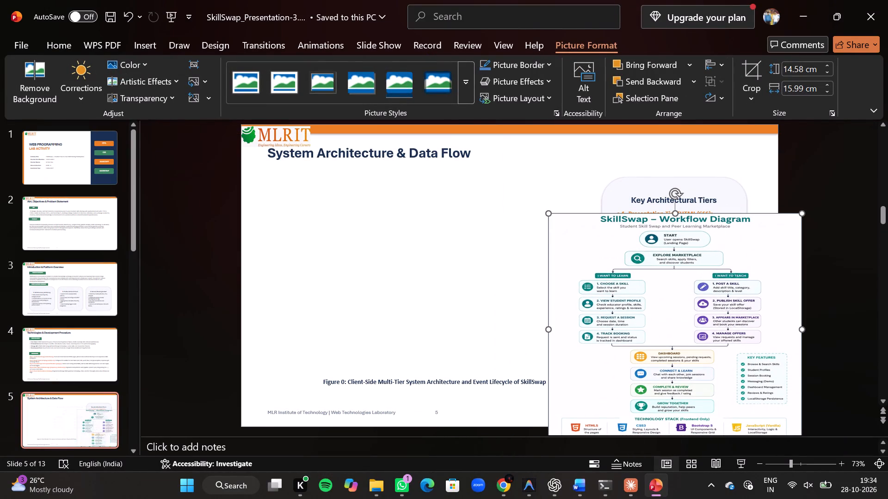
{"action": "left_click", "coordinate": [442, 383]}
{"action": "left_click", "coordinate": [465, 374]}
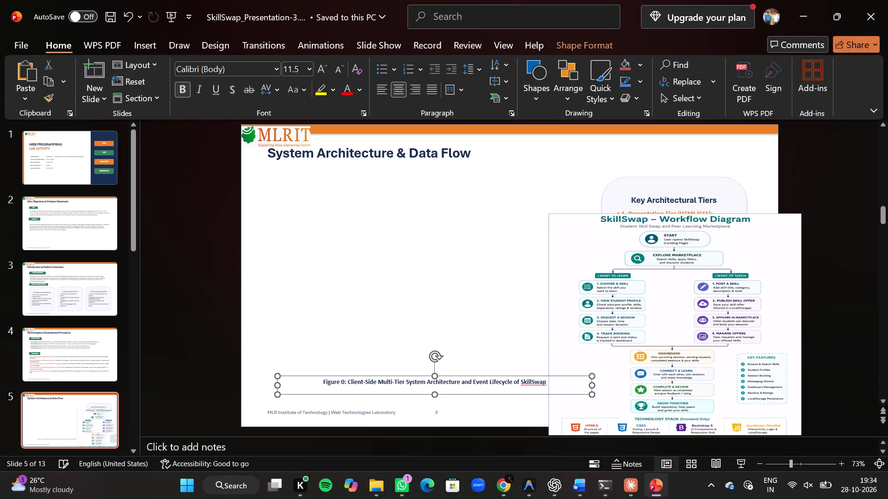
{"action": "key", "text": "BackSpace"}
Move the workflow diagram back beside the Key Architectural Tiers card, filling the space between the slide title and the footer.
{"action": "left_click_drag", "start_coordinate": [678, 339], "coordinate": [446, 292]}
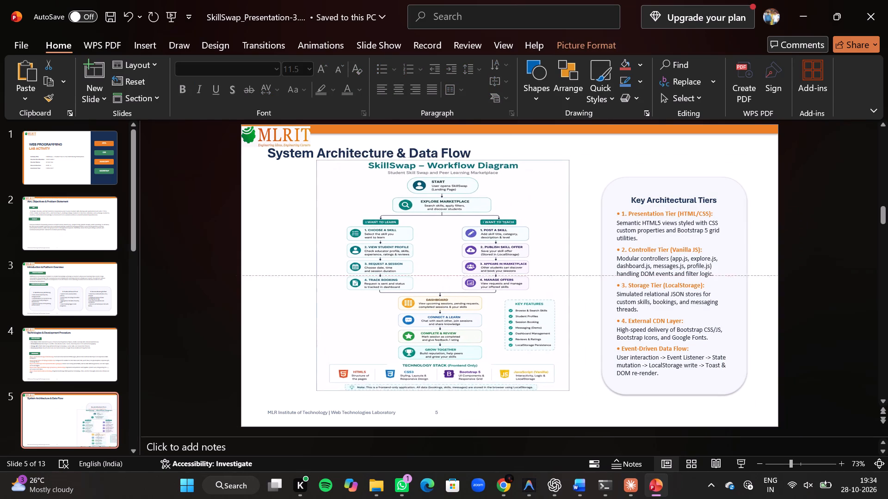
On slide 5, shift the workflow diagram down off the "System Architecture & Data Flow" title and delete that title's text box.
{"action": "left_click_drag", "start_coordinate": [446, 292], "coordinate": [450, 309]}
{"action": "left_click", "coordinate": [450, 309]}
{"action": "left_click", "coordinate": [382, 161]}
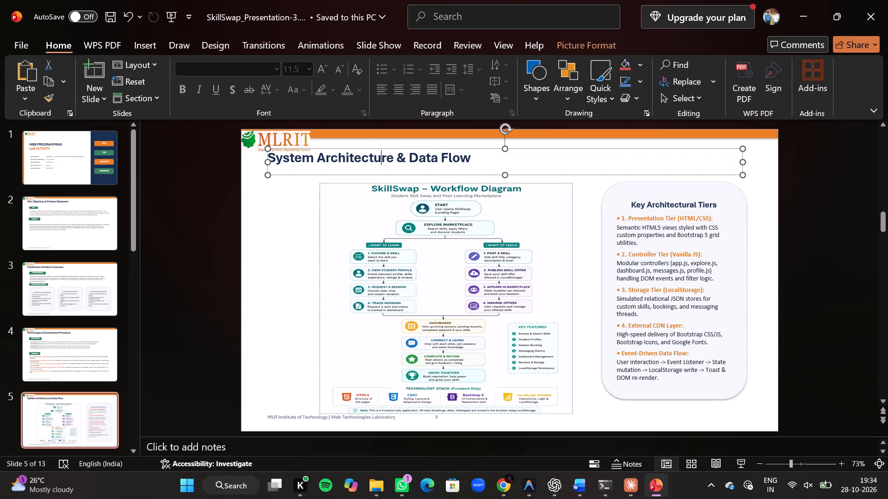
{"action": "left_click", "coordinate": [402, 149]}
{"action": "key", "text": "BackSpace"}
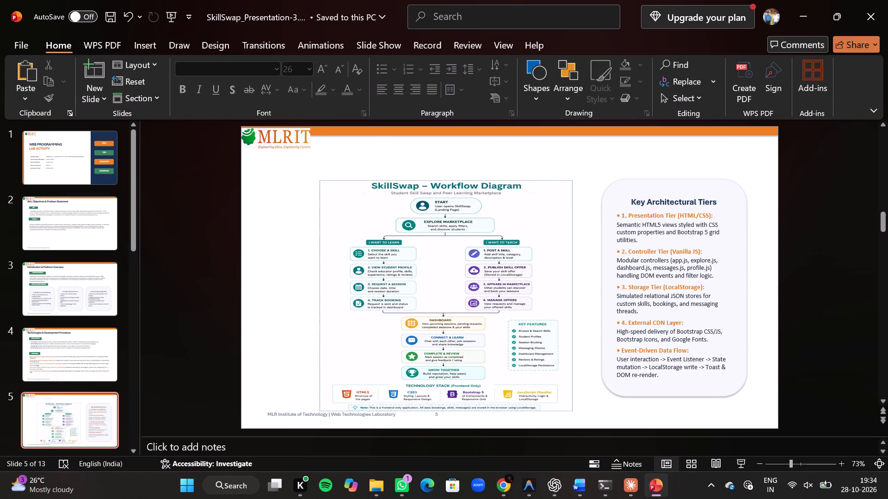
Move the workflow diagram up and left into the space the title occupied, just below the MLRIT logo.
{"action": "left_click_drag", "start_coordinate": [450, 314], "coordinate": [393, 287]}
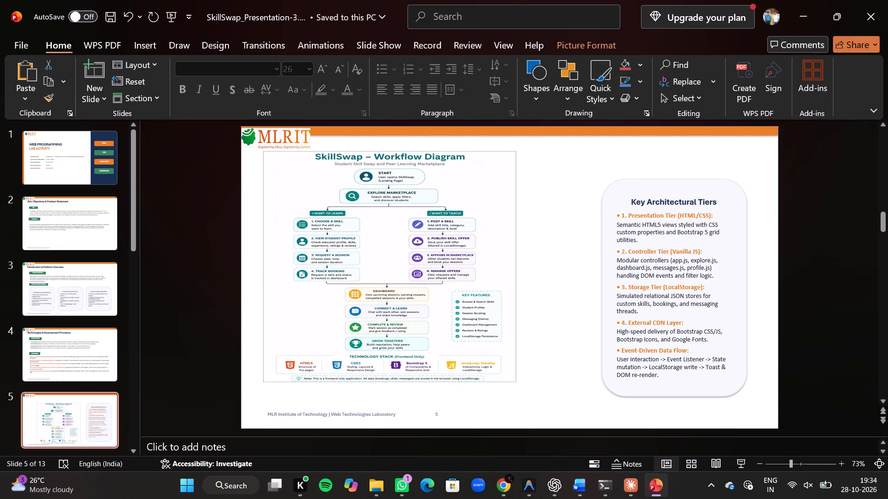
{"action": "left_click_drag", "start_coordinate": [393, 287], "coordinate": [395, 291]}
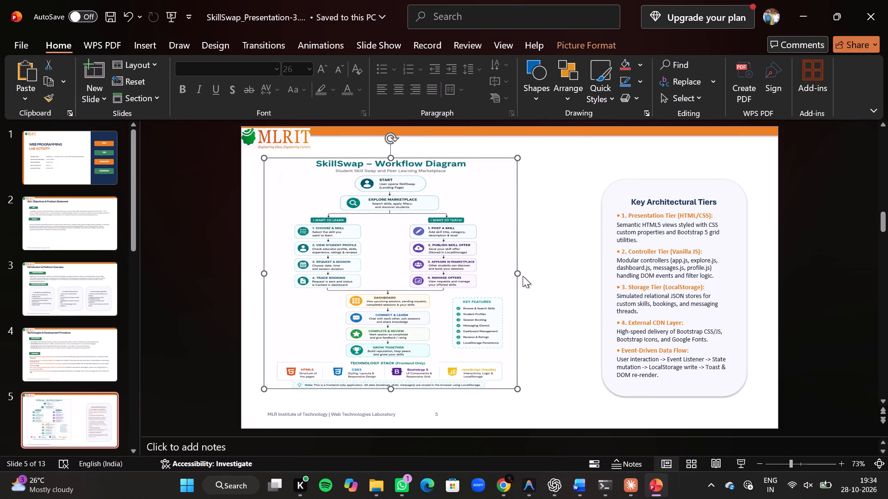
Stretch the workflow diagram to about 20 cm wide and 17 cm tall, extending it rightward toward the architectural tiers card and downward.
{"action": "left_click_drag", "start_coordinate": [516, 273], "coordinate": [552, 283]}
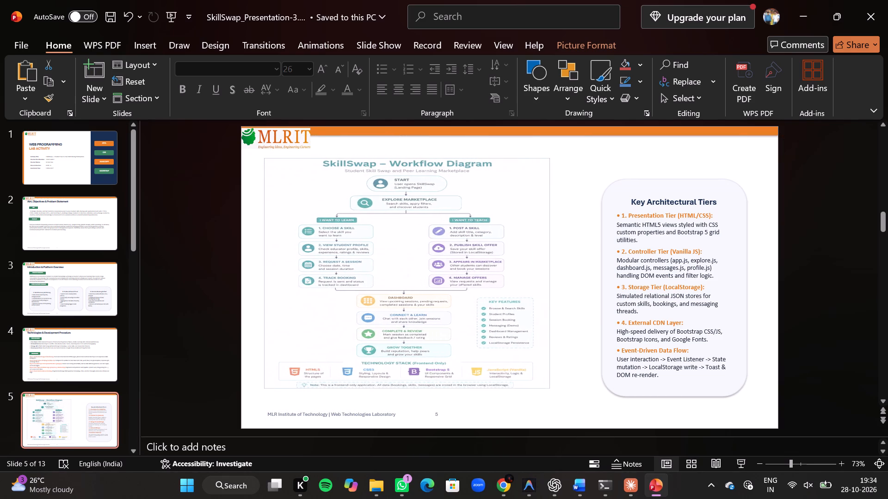
{"action": "left_click_drag", "start_coordinate": [552, 283], "coordinate": [583, 297]}
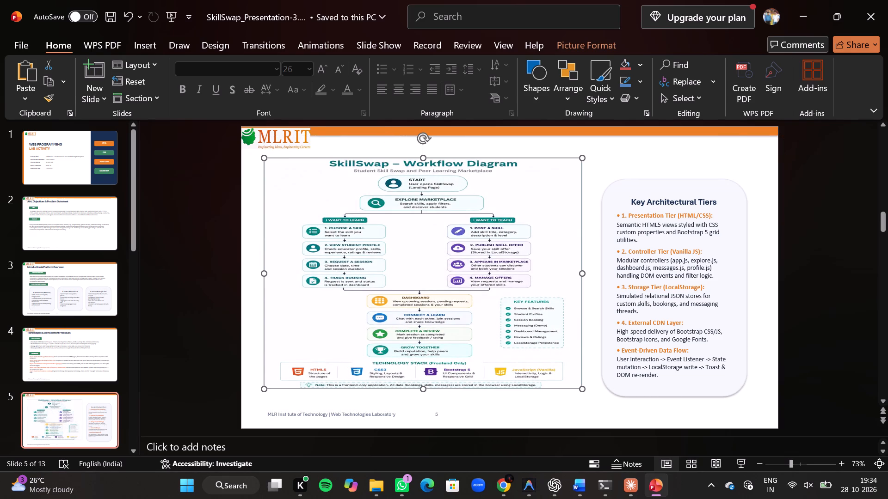
{"action": "left_click_drag", "start_coordinate": [424, 388], "coordinate": [424, 400]}
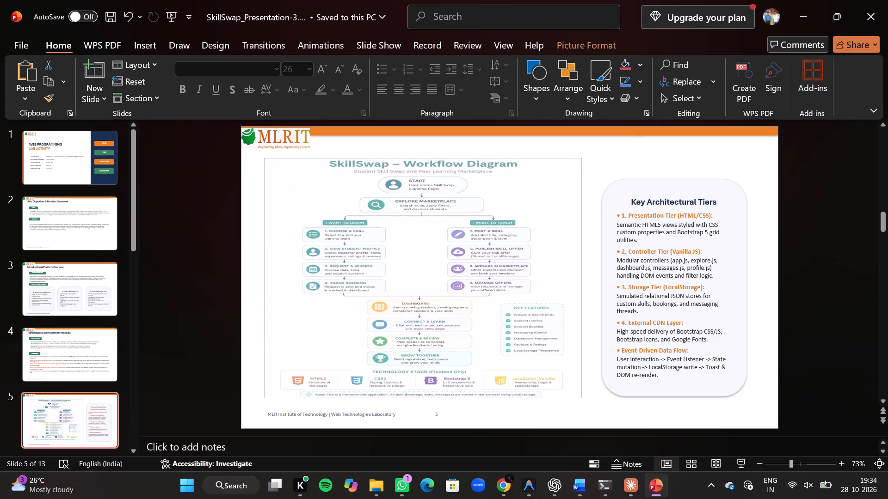
{"action": "left_click_drag", "start_coordinate": [424, 400], "coordinate": [424, 422]}
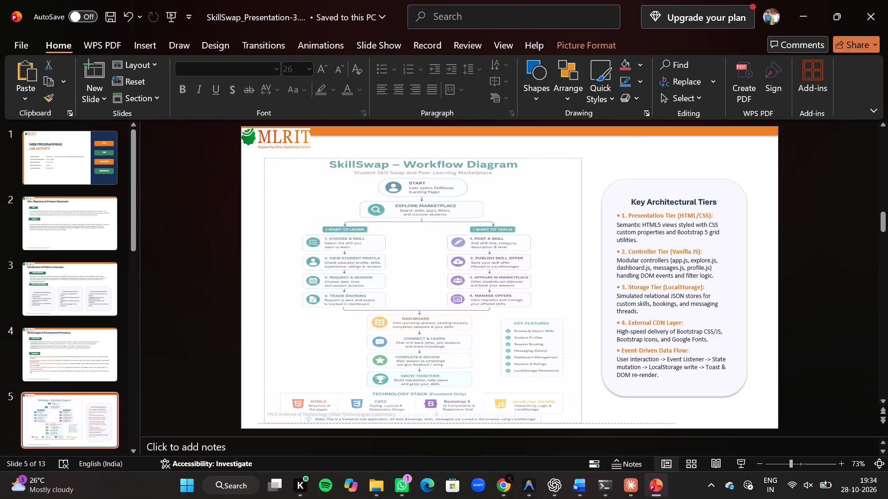
{"action": "left_click_drag", "start_coordinate": [424, 422], "coordinate": [427, 429]}
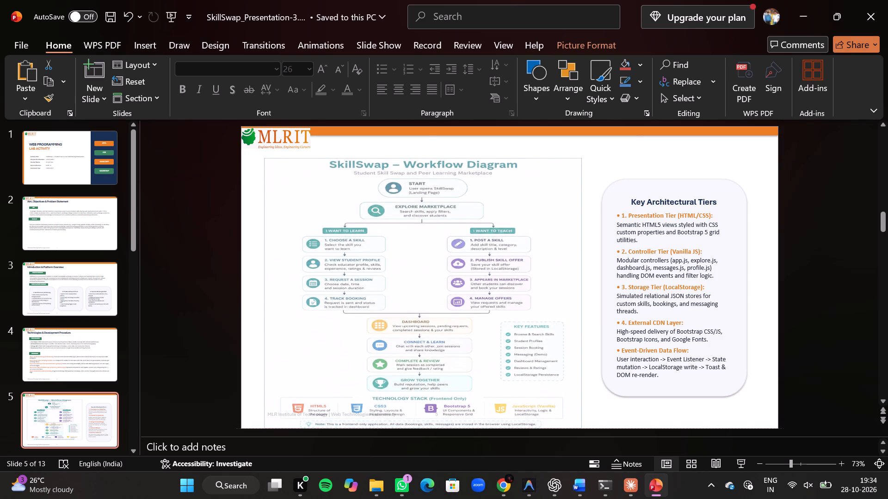
{"action": "left_click_drag", "start_coordinate": [427, 429], "coordinate": [427, 429]}
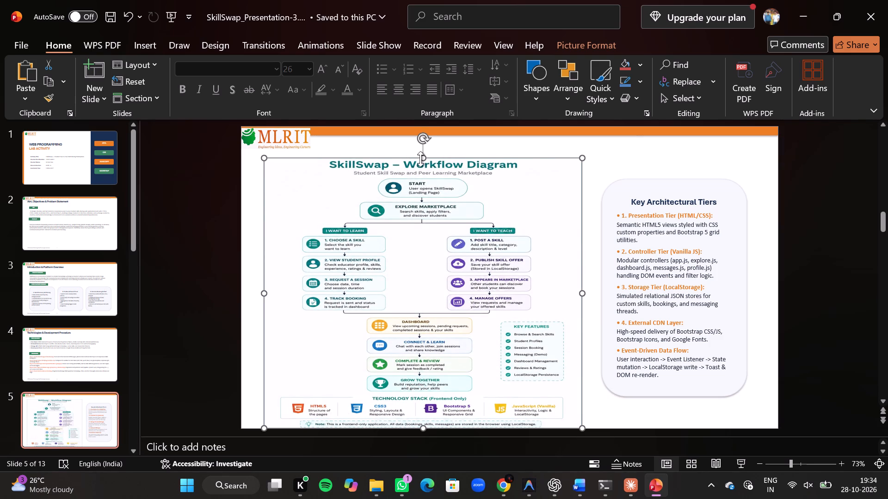
Move the enlarged workflow diagram up against the orange header bar so its lower edge clears the slide footer.
{"action": "left_click_drag", "start_coordinate": [423, 162], "coordinate": [428, 146]}
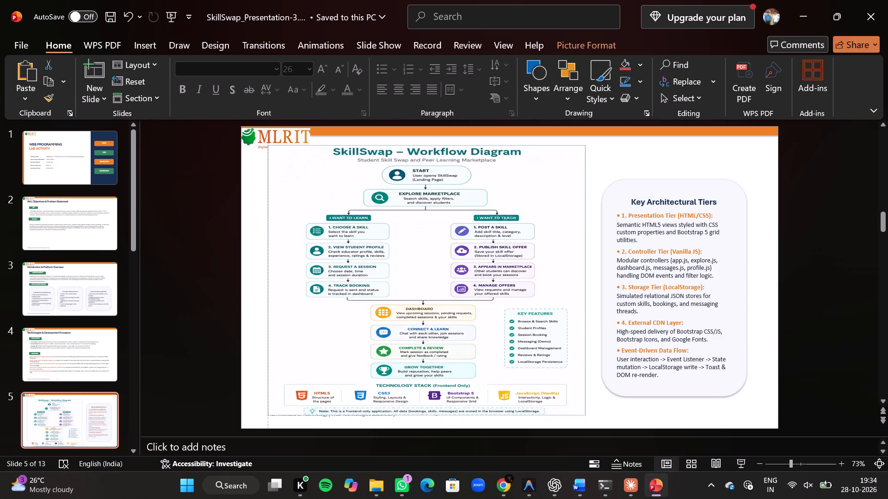
{"action": "left_click_drag", "start_coordinate": [428, 146], "coordinate": [429, 140]}
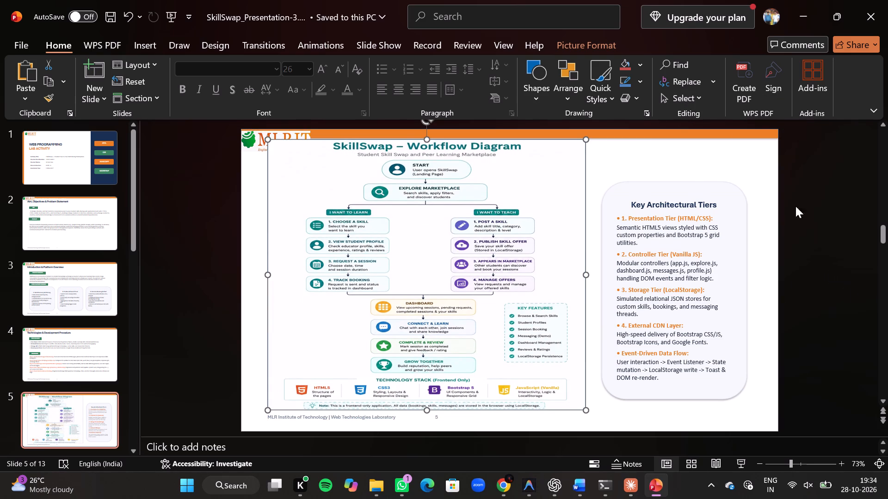
Send the workflow diagram backward so it sits behind the MLRIT logo, and deselect it.
{"action": "left_click", "coordinate": [615, 47]}
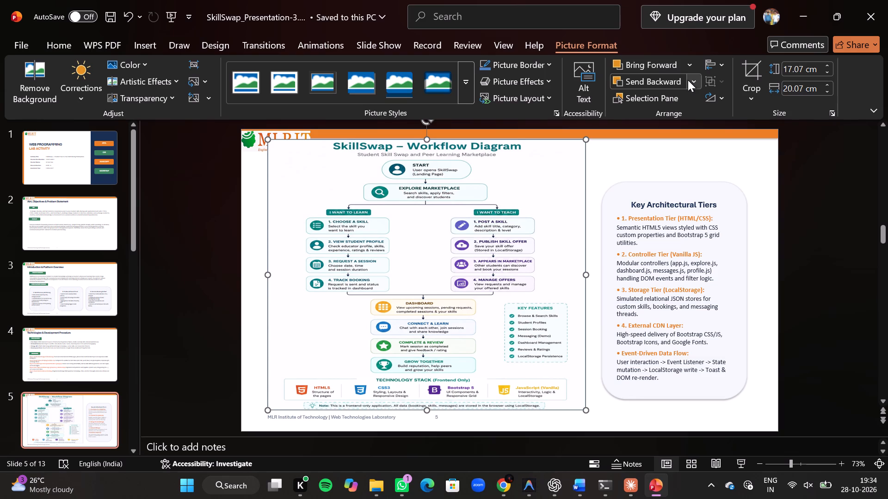
{"action": "double_click", "coordinate": [680, 79]}
{"action": "triple_click", "coordinate": [680, 79]}
{"action": "double_click", "coordinate": [680, 79]}
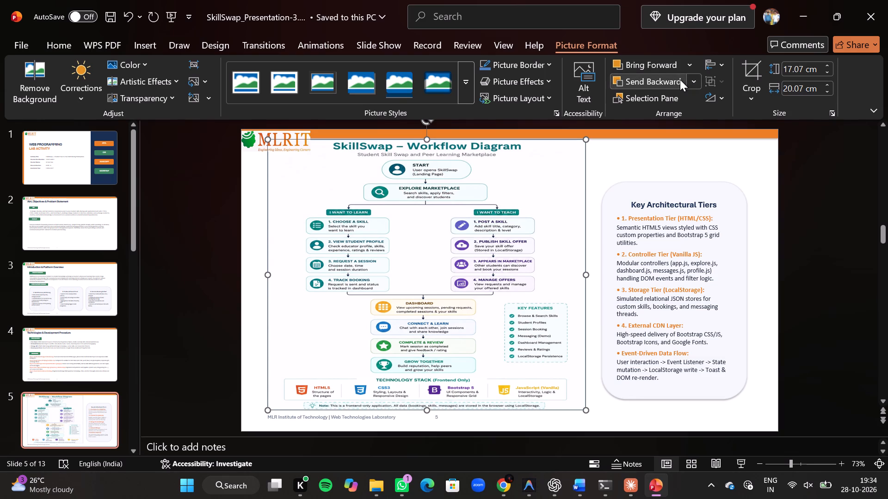
{"action": "left_click", "coordinate": [848, 243]}
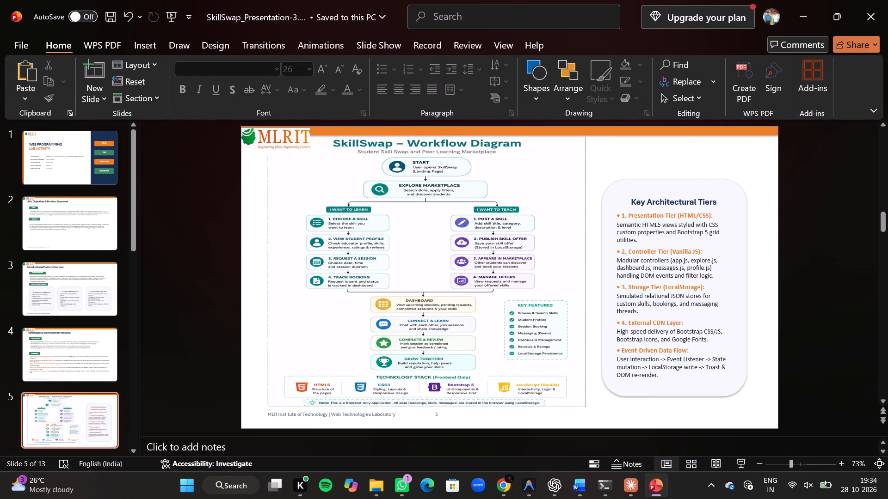
{"action": "left_click", "coordinate": [576, 241]}
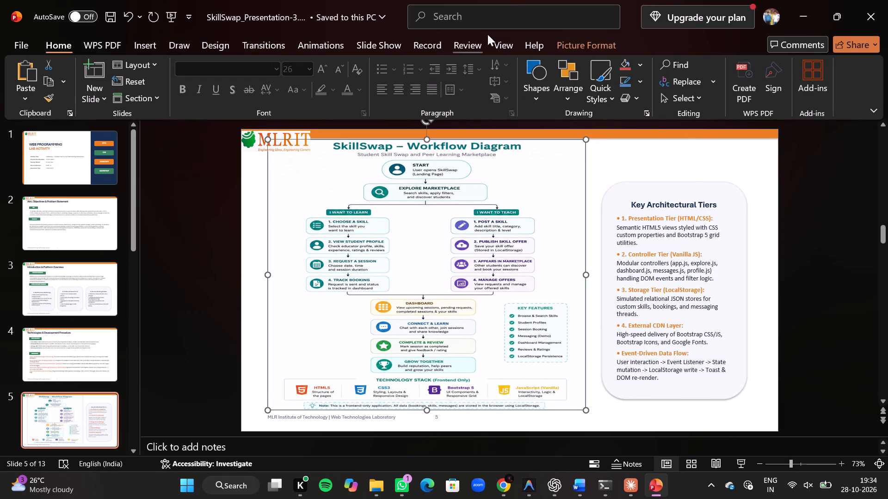
{"action": "left_click", "coordinate": [860, 279]}
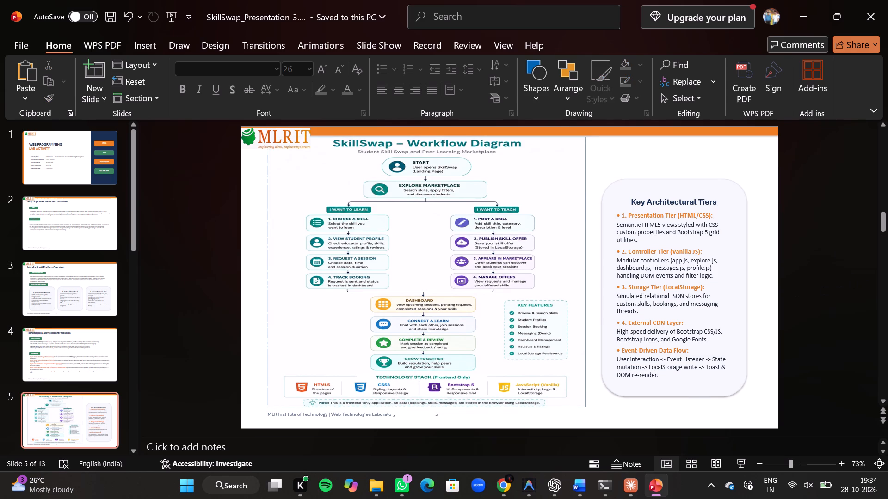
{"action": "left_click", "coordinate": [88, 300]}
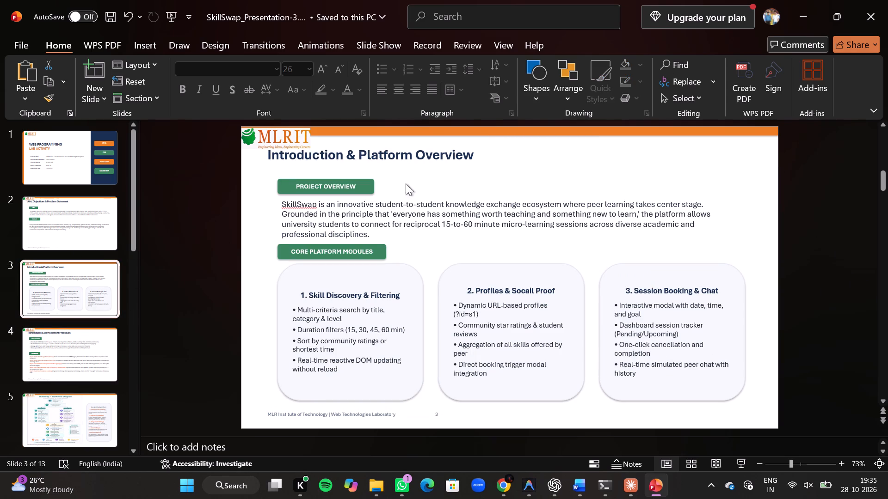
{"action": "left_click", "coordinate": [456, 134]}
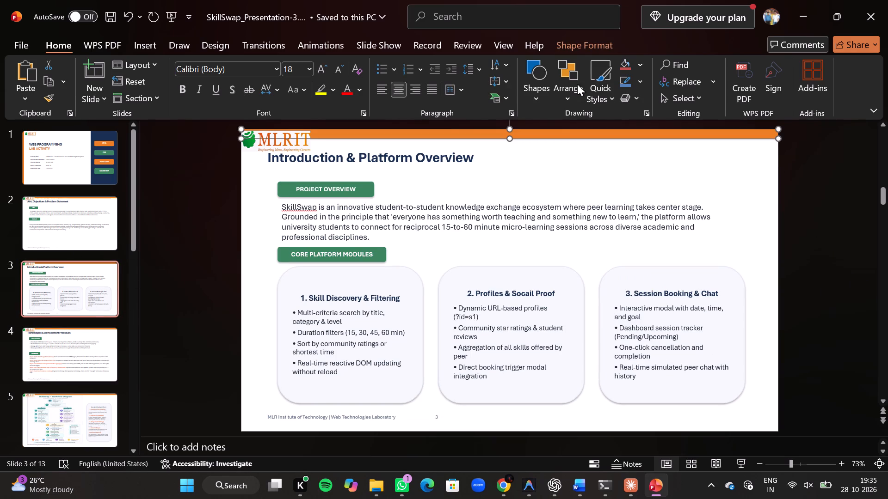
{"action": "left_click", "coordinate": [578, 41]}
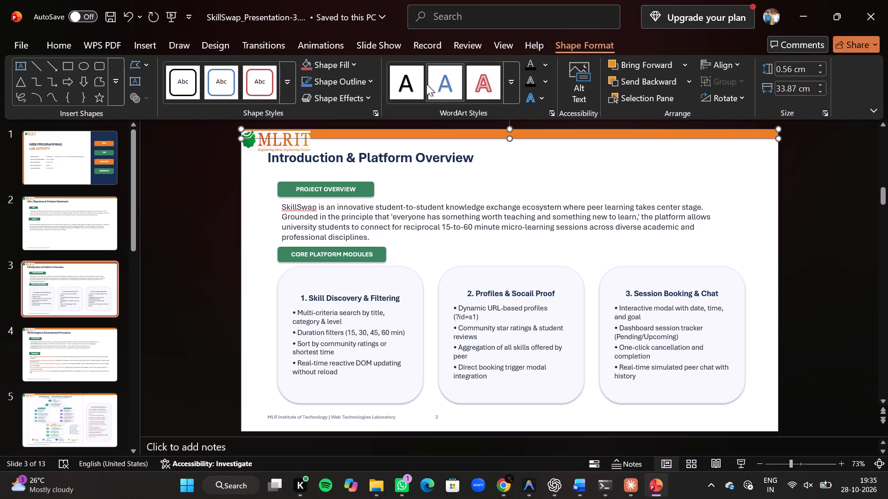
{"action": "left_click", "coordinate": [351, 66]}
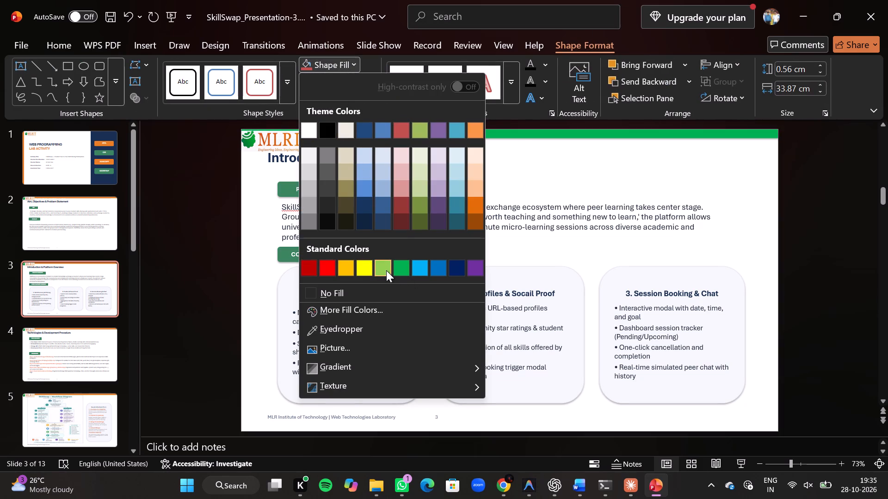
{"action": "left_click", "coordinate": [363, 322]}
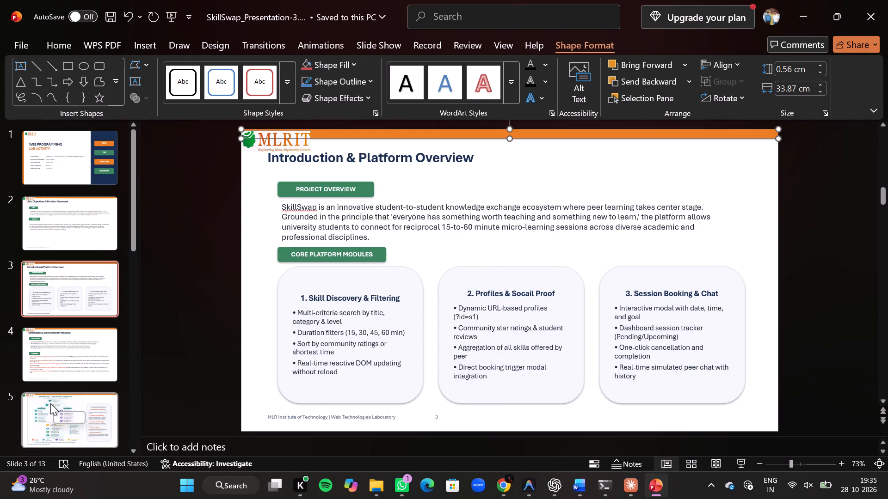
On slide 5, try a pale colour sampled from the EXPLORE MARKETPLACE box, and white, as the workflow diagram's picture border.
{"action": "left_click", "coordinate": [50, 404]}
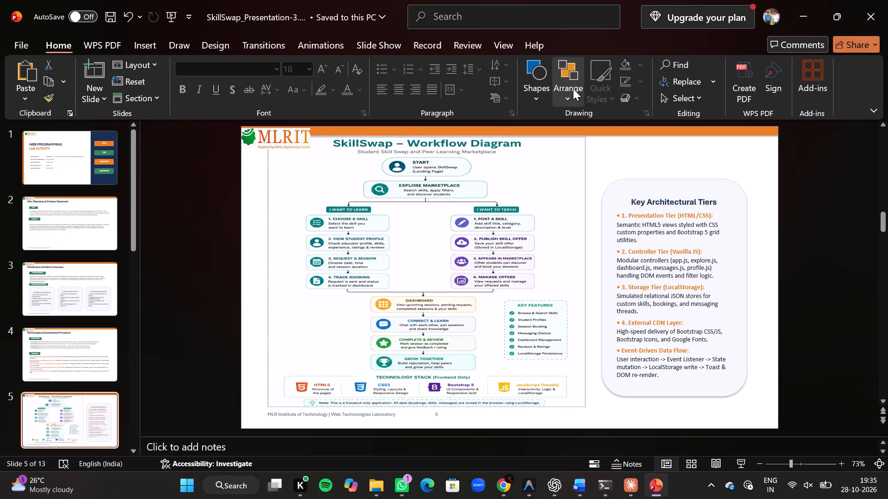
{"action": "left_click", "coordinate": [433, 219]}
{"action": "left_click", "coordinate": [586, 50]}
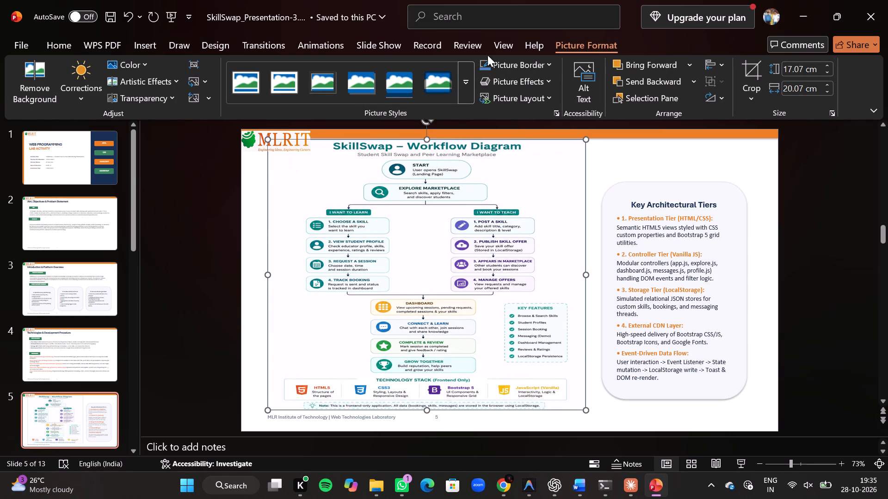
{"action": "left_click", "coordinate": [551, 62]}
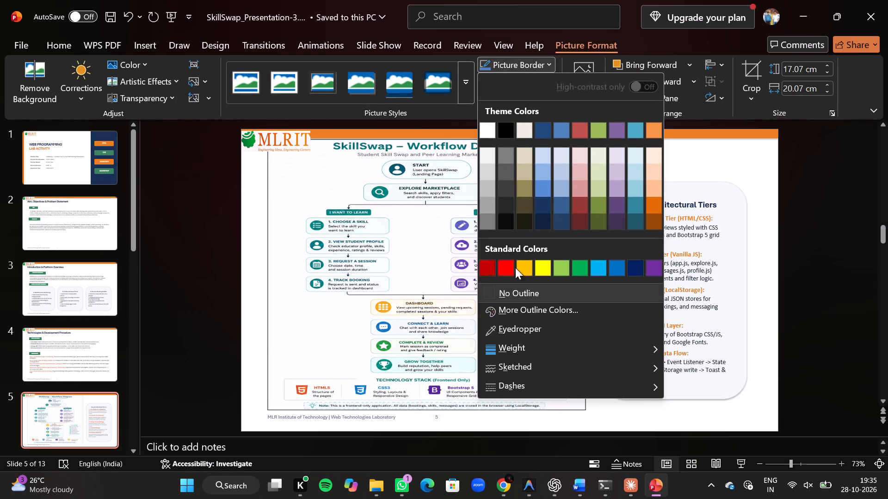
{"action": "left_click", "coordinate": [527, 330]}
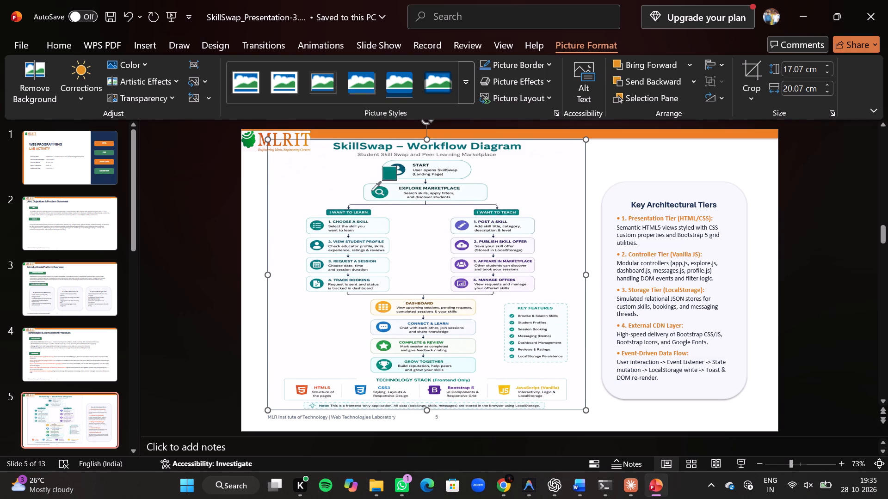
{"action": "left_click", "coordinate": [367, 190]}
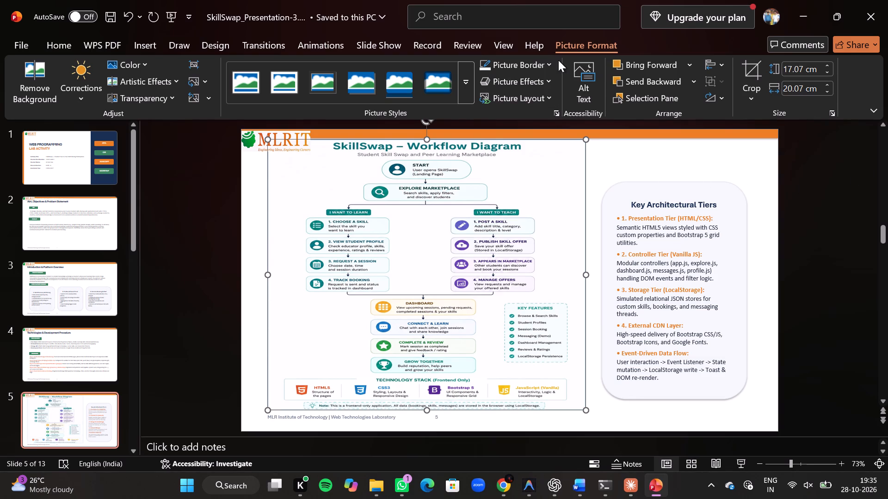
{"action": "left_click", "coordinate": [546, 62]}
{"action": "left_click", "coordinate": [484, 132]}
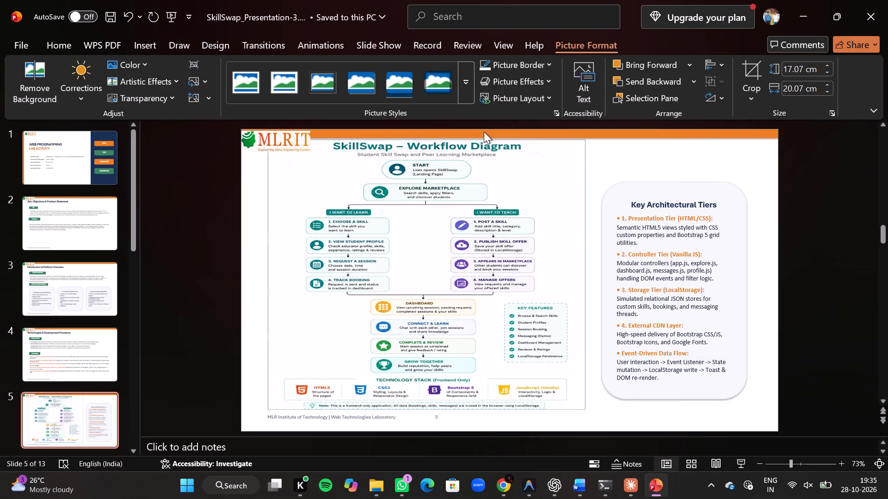
Set the workflow diagram's picture border to the teal sampled from the "1. Choose a Skill" icon.
{"action": "left_click", "coordinate": [548, 66]}
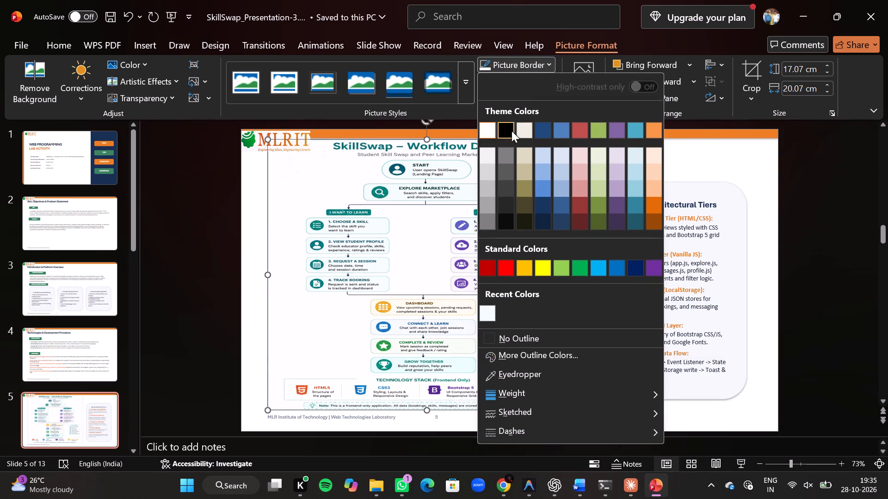
{"action": "left_click", "coordinate": [524, 377]}
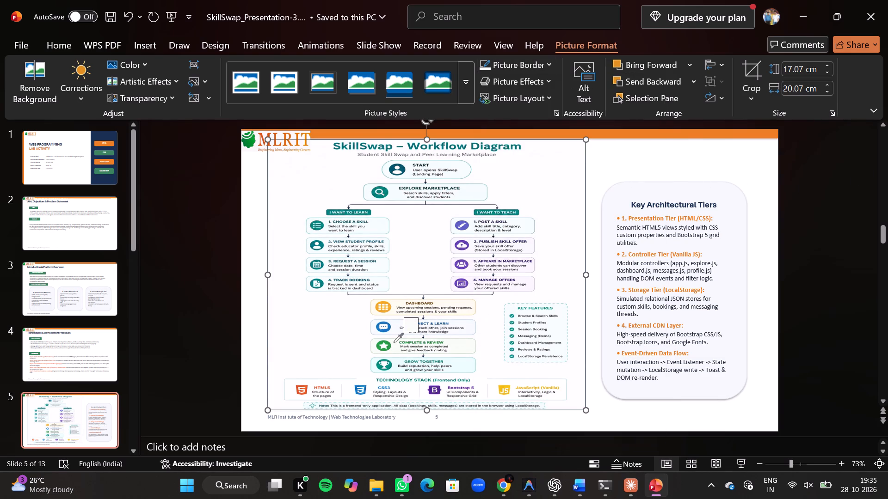
{"action": "left_click", "coordinate": [322, 227]}
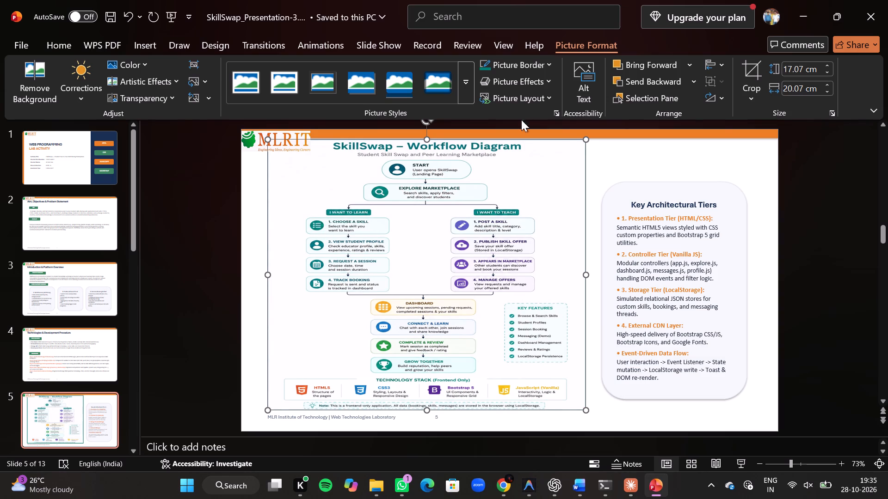
On slide 1, fill the orange vertical bar along the slide's edge with the recently sampled teal.
{"action": "left_click", "coordinate": [49, 154]}
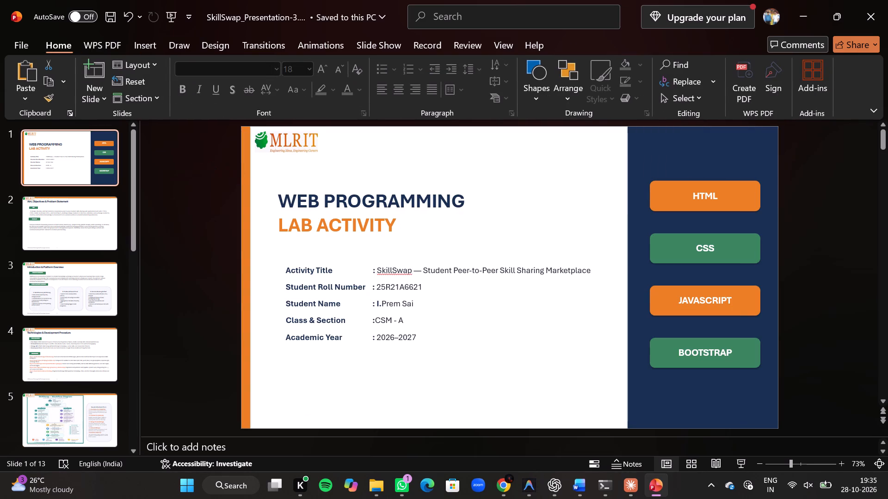
{"action": "left_click", "coordinate": [245, 193]}
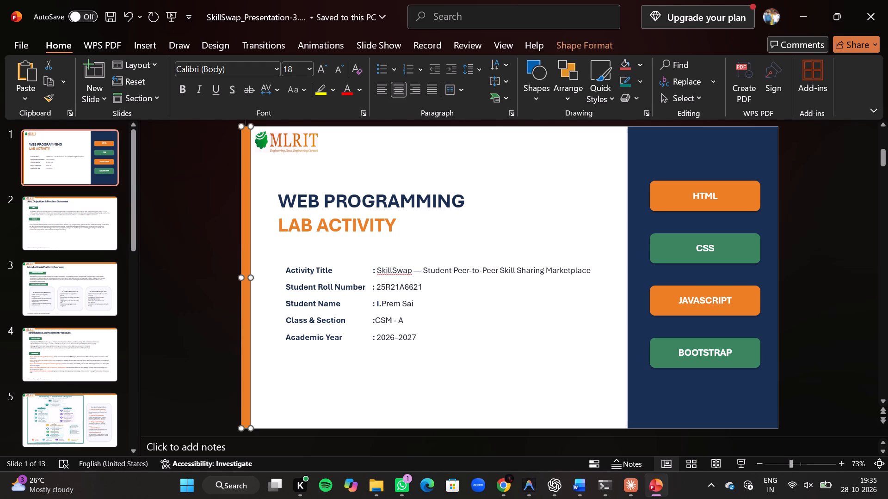
{"action": "left_click", "coordinate": [571, 37]}
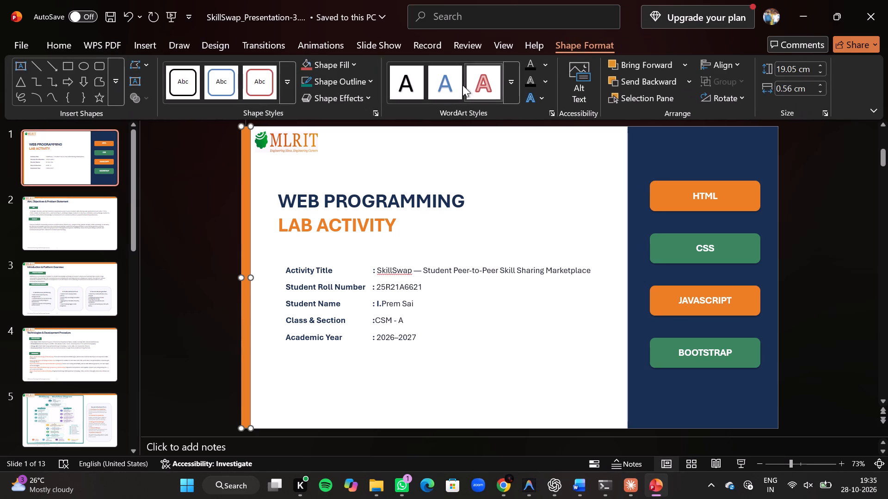
{"action": "left_click", "coordinate": [359, 60]}
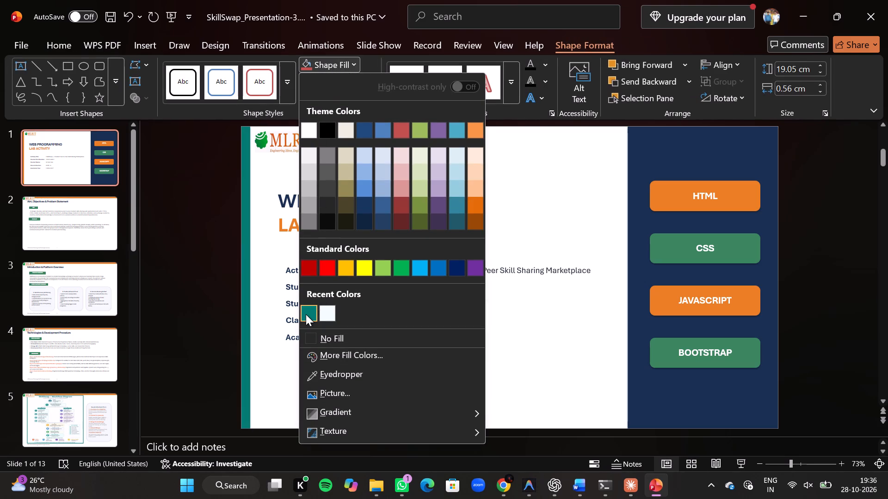
{"action": "left_click", "coordinate": [306, 314]}
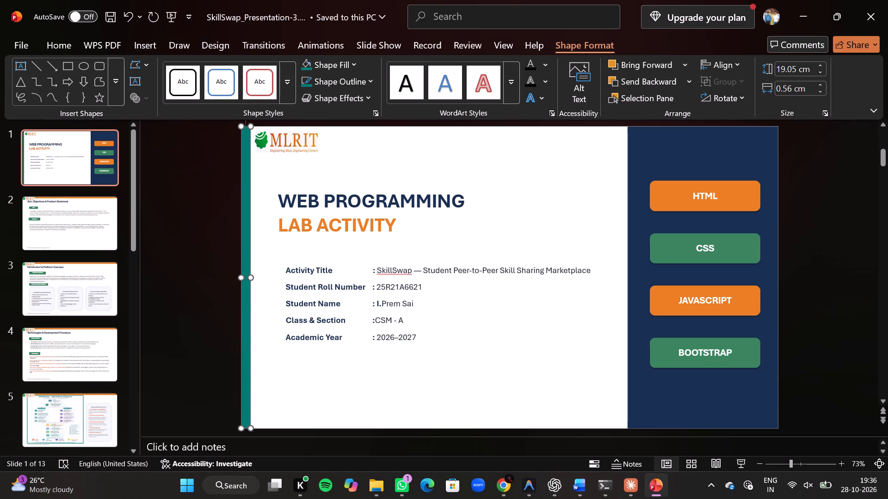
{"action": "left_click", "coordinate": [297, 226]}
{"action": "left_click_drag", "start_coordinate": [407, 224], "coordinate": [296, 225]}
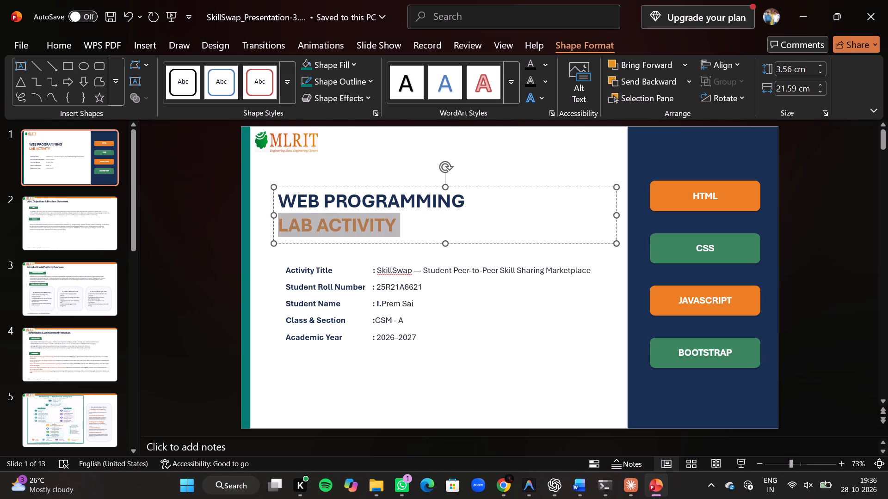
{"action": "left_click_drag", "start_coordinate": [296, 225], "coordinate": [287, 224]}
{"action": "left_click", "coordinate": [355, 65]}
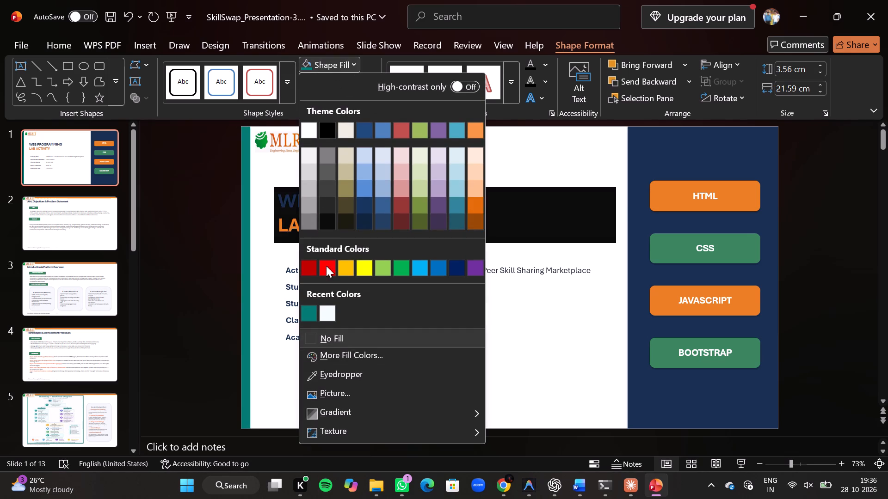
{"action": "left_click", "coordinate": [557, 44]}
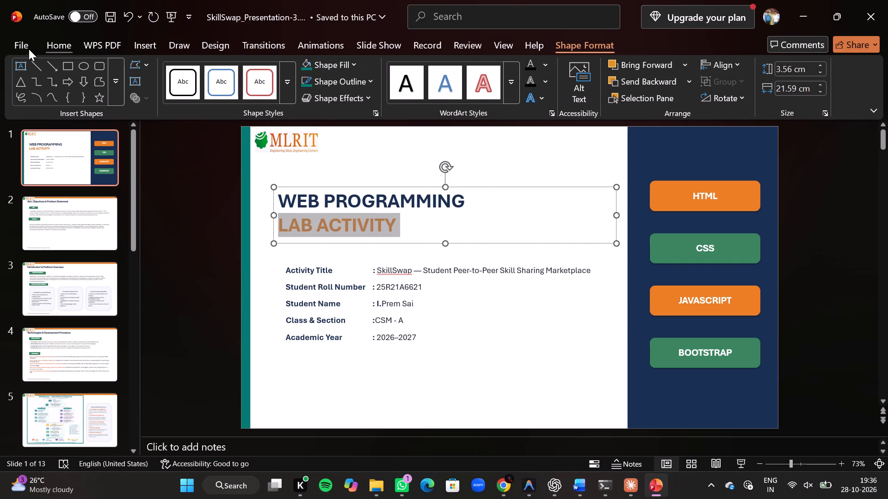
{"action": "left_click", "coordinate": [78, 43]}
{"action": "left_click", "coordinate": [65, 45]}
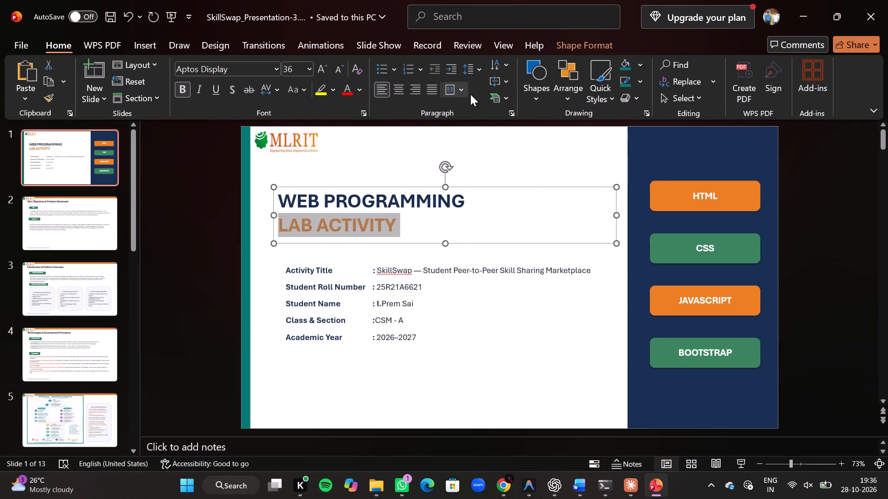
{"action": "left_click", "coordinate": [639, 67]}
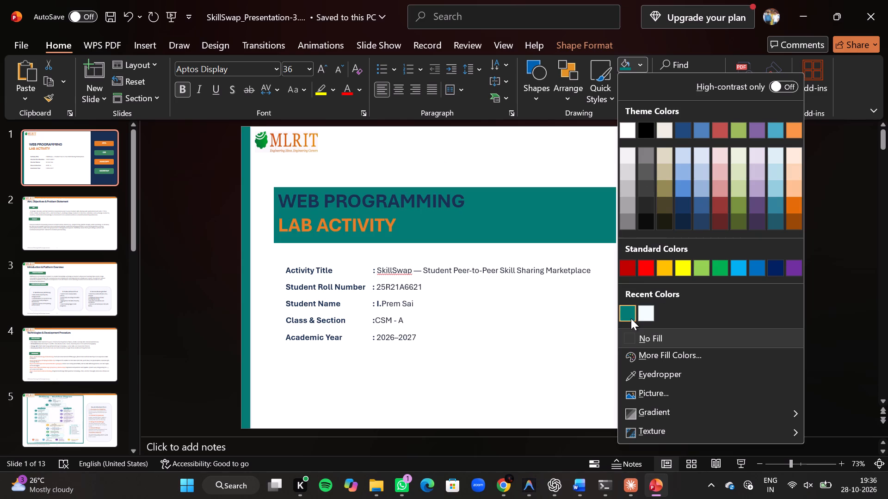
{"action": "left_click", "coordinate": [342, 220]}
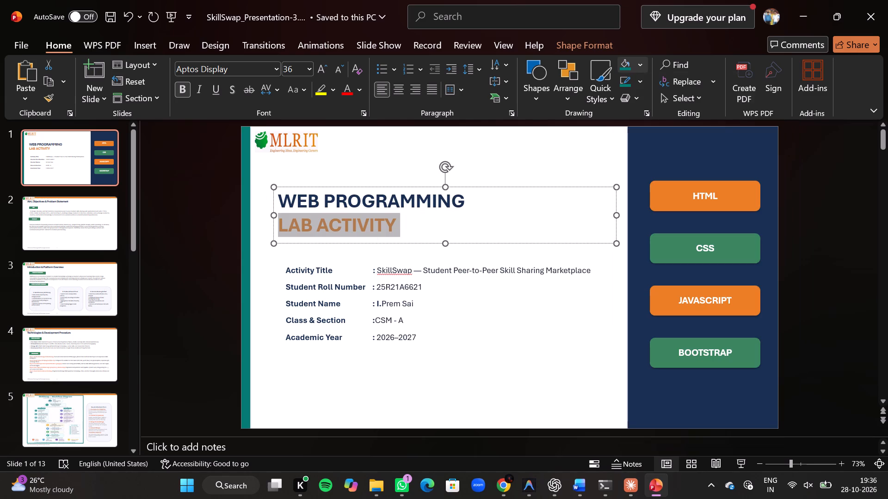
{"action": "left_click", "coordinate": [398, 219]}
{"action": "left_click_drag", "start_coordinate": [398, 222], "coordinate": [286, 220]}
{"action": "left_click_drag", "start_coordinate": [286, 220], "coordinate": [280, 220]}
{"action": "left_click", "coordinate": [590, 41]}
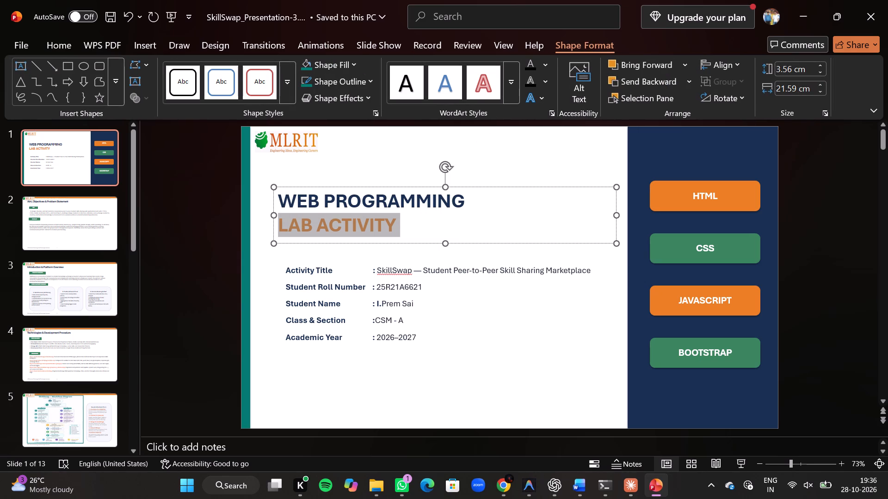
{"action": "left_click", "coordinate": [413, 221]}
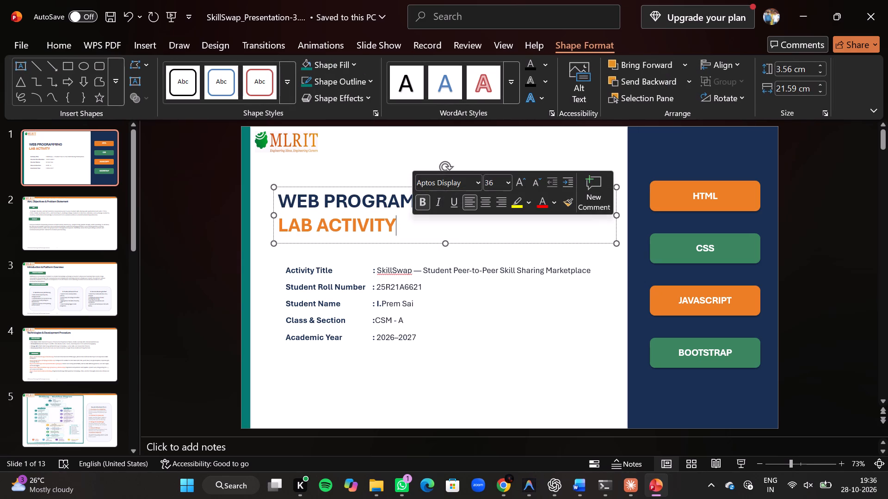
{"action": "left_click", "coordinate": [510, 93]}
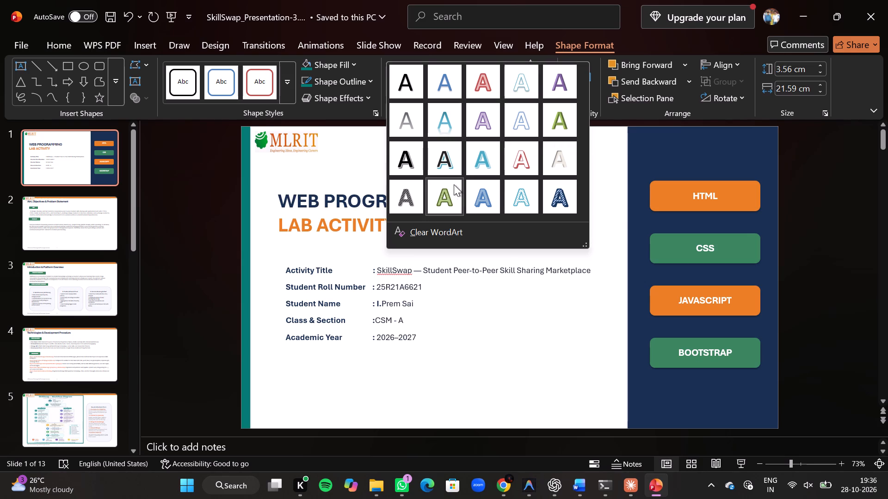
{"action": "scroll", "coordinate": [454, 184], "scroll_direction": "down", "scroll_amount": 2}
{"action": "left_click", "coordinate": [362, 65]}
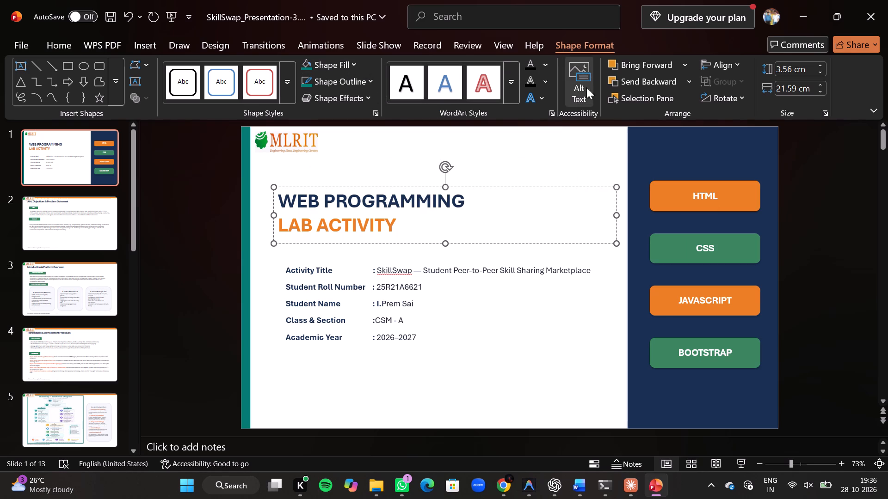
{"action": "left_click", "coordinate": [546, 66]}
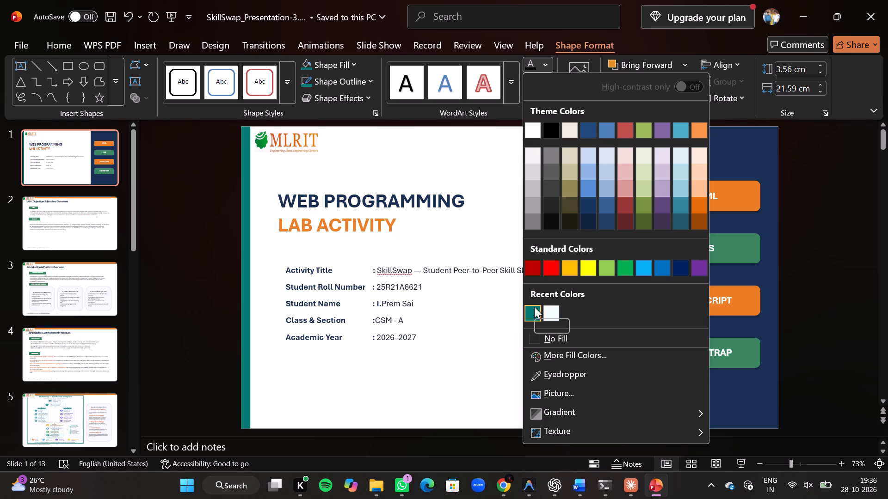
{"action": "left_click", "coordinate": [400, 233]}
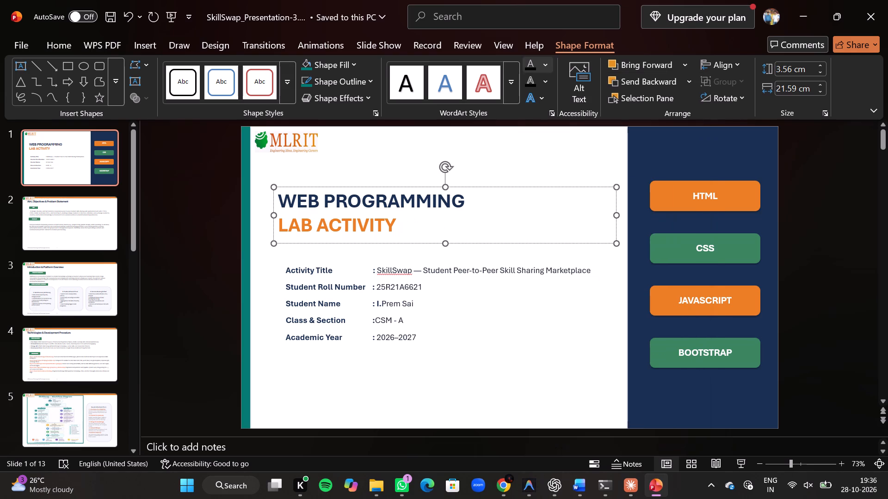
Recolour the "LAB ACTIVITY" title text on slide 1 with the sampled teal as its text fill, and deselect it.
{"action": "left_click_drag", "start_coordinate": [399, 226], "coordinate": [289, 228]}
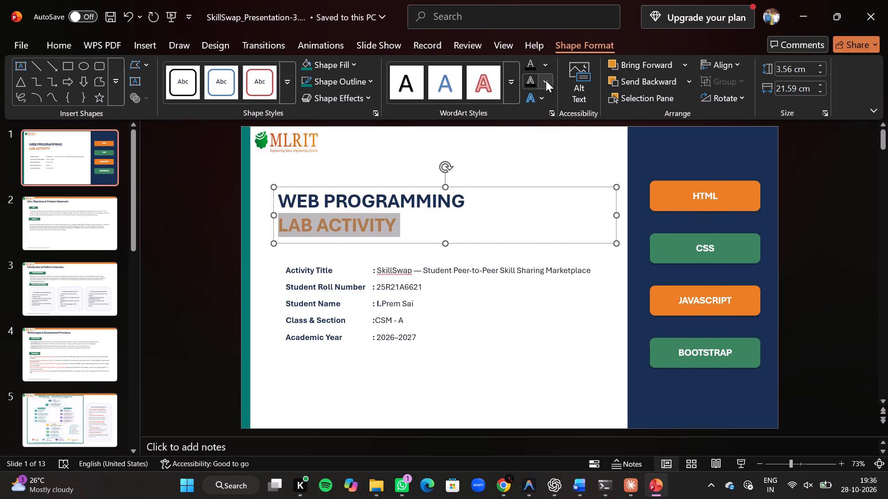
{"action": "left_click", "coordinate": [547, 64]}
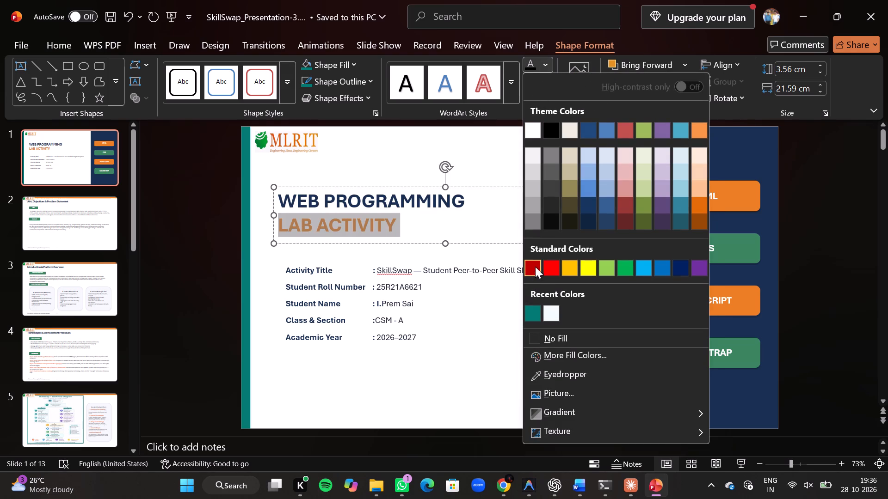
{"action": "left_click", "coordinate": [536, 318]}
{"action": "left_click", "coordinate": [181, 309]}
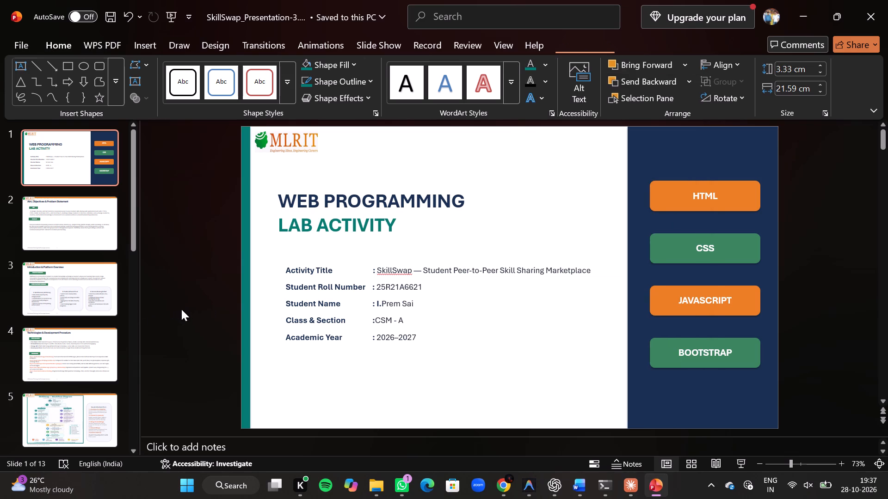
On slide 2, "Aim, Objectives & Problem Statement", fill the orange header bar with the sampled teal.
{"action": "left_click", "coordinate": [68, 226]}
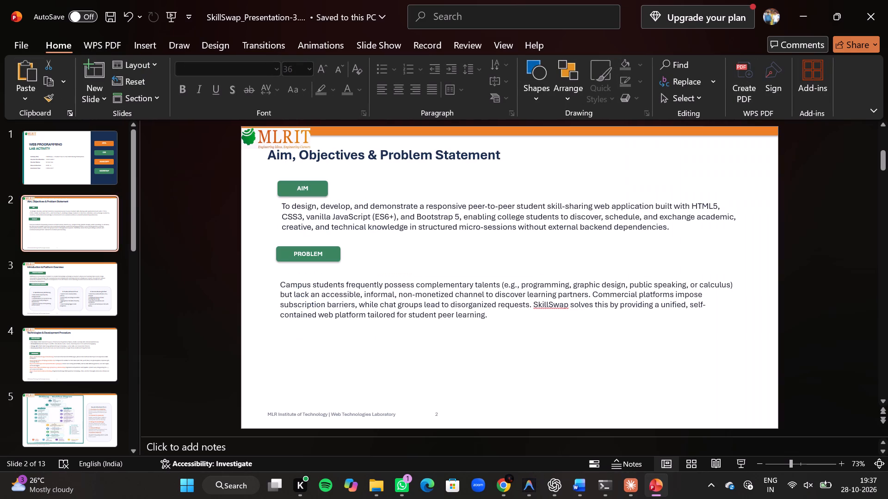
{"action": "left_click", "coordinate": [400, 136]}
{"action": "left_click", "coordinate": [580, 47]}
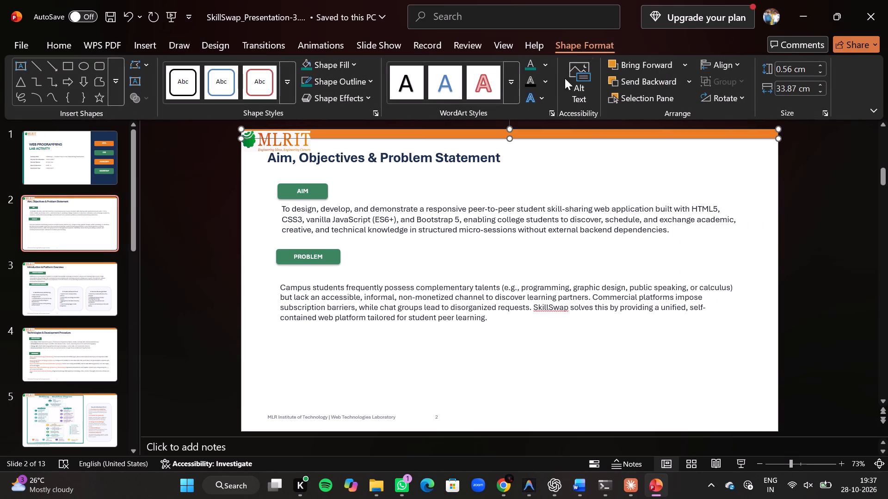
{"action": "left_click", "coordinate": [307, 62]}
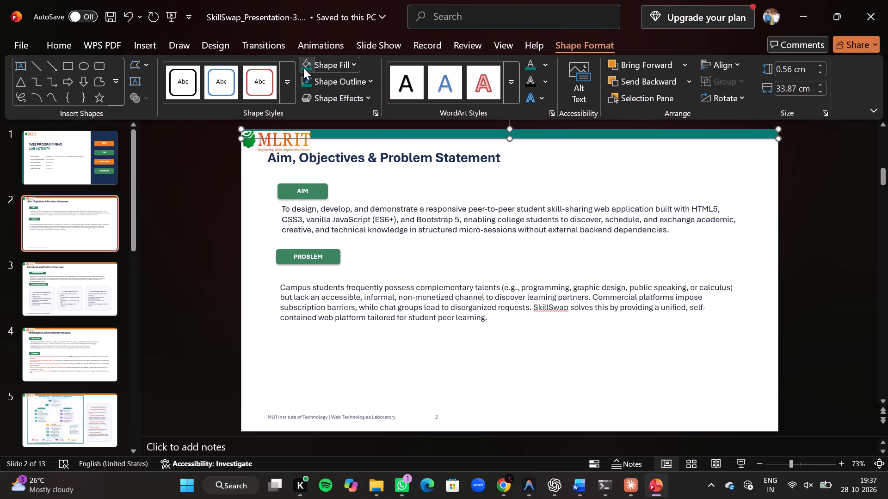
{"action": "left_click", "coordinate": [42, 237]}
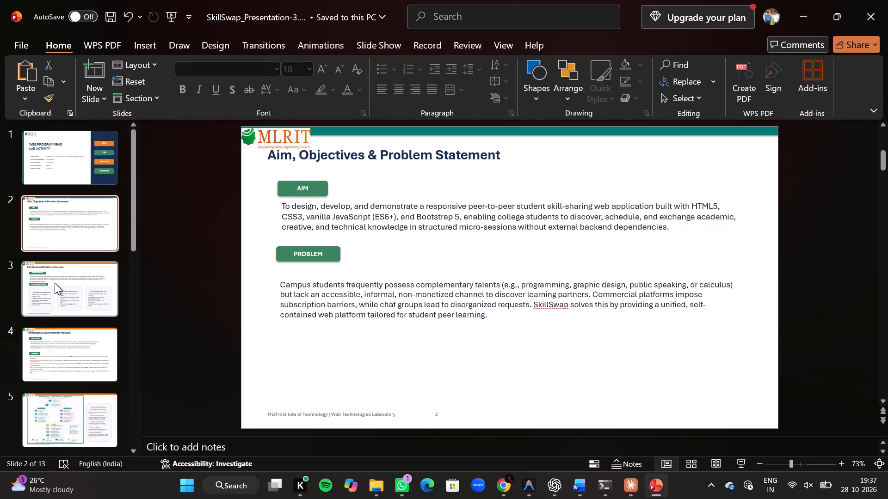
On slide 3, "Introduction & Platform Overview", fill the orange header bar with the sampled teal.
{"action": "left_click", "coordinate": [55, 283]}
{"action": "left_click", "coordinate": [419, 132]}
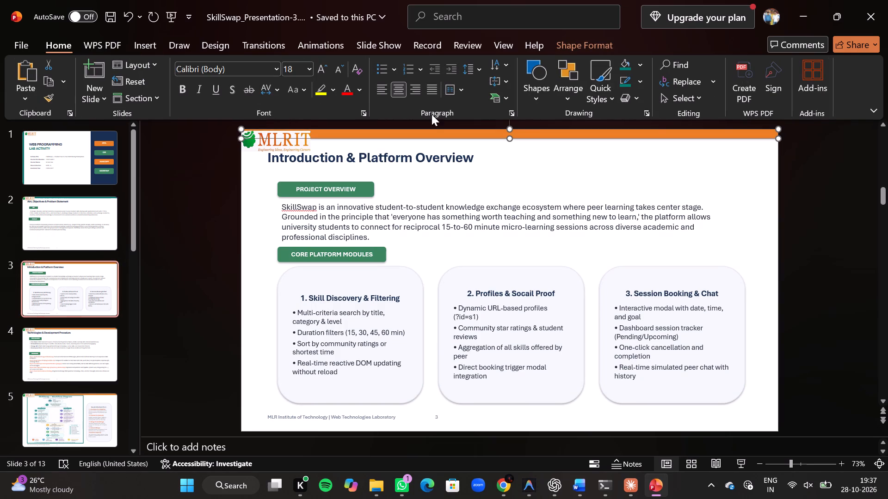
{"action": "left_click", "coordinate": [582, 47]}
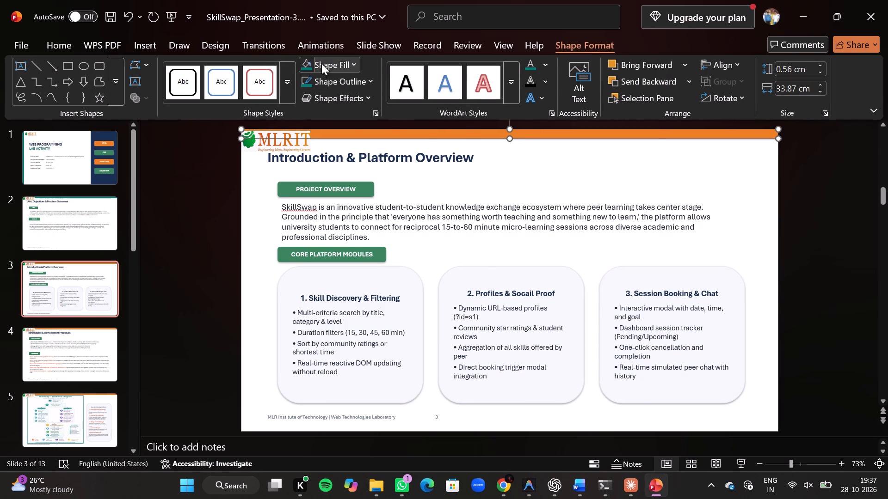
{"action": "left_click", "coordinate": [321, 63]}
{"action": "left_click", "coordinate": [311, 63]}
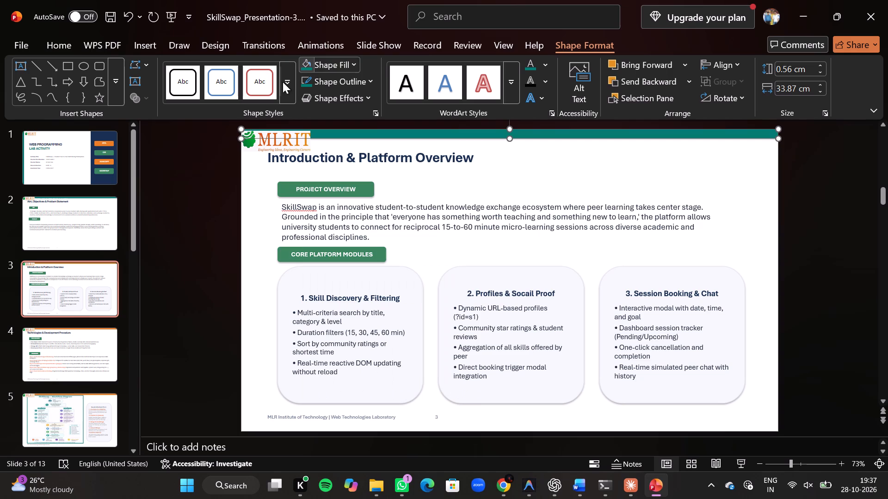
{"action": "left_click", "coordinate": [55, 290]}
On slide 4, "Technologies & Development Procedure", fill the orange header bar with the sampled teal.
{"action": "left_click", "coordinate": [66, 358]}
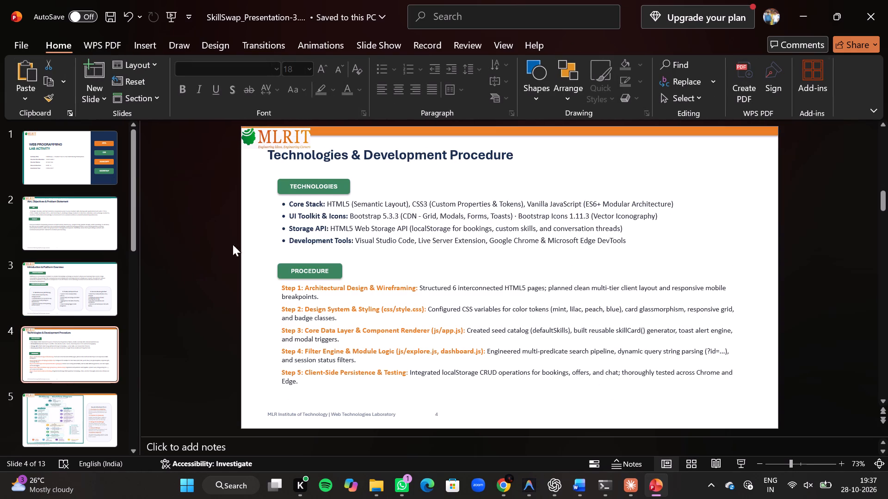
{"action": "left_click", "coordinate": [362, 126]}
{"action": "left_click", "coordinate": [359, 135]}
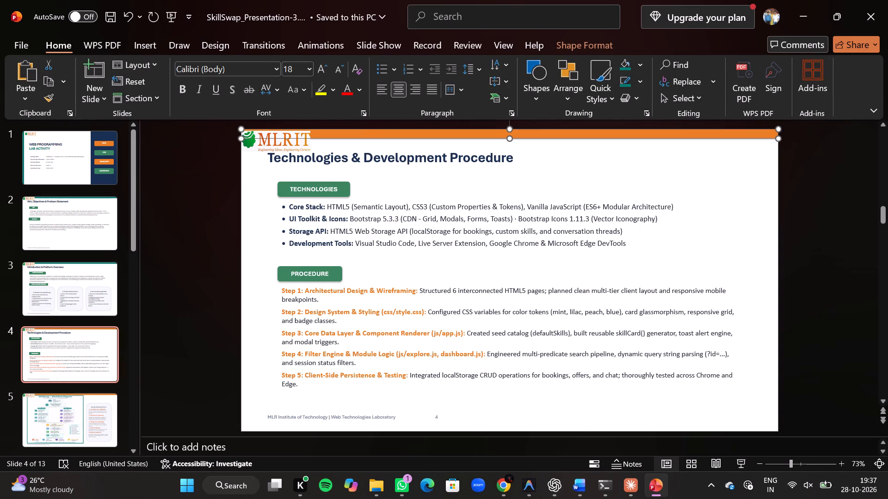
{"action": "left_click", "coordinate": [566, 41]}
{"action": "left_click", "coordinate": [307, 63]}
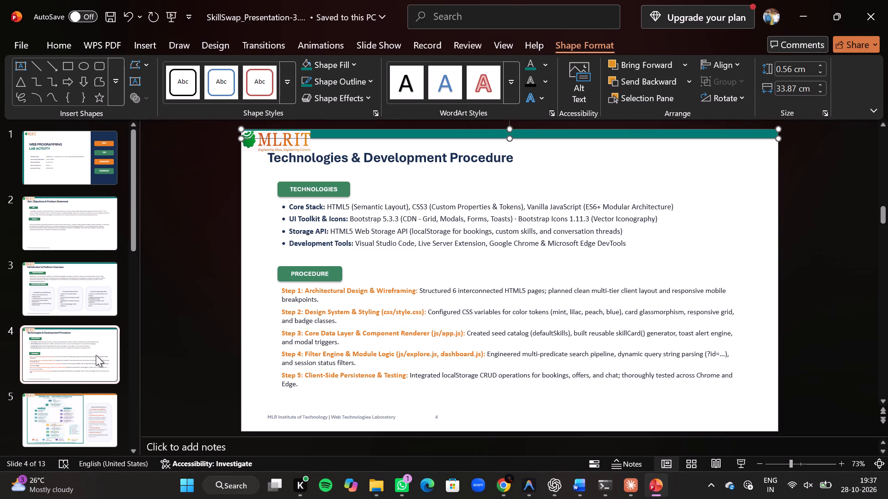
{"action": "left_click", "coordinate": [76, 364]}
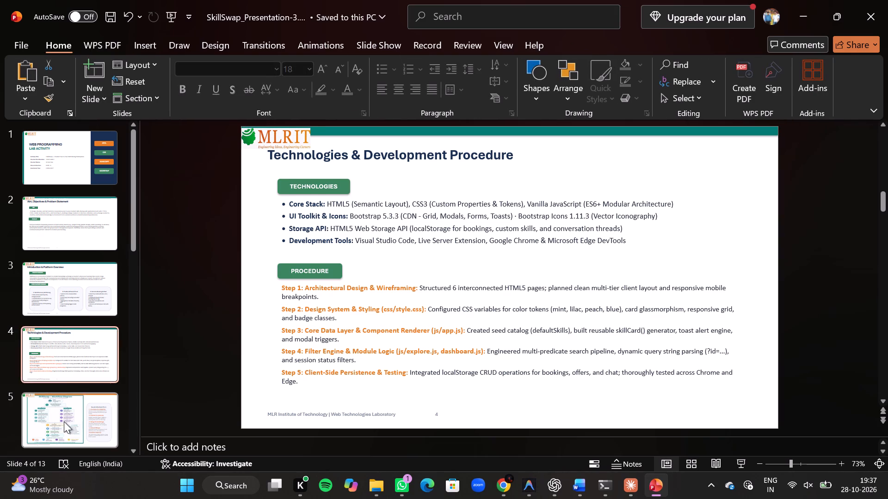
On slide 5, the SkillSwap workflow diagram slide, fill the orange header bar with the sampled teal.
{"action": "left_click", "coordinate": [64, 421]}
{"action": "left_click", "coordinate": [356, 132]}
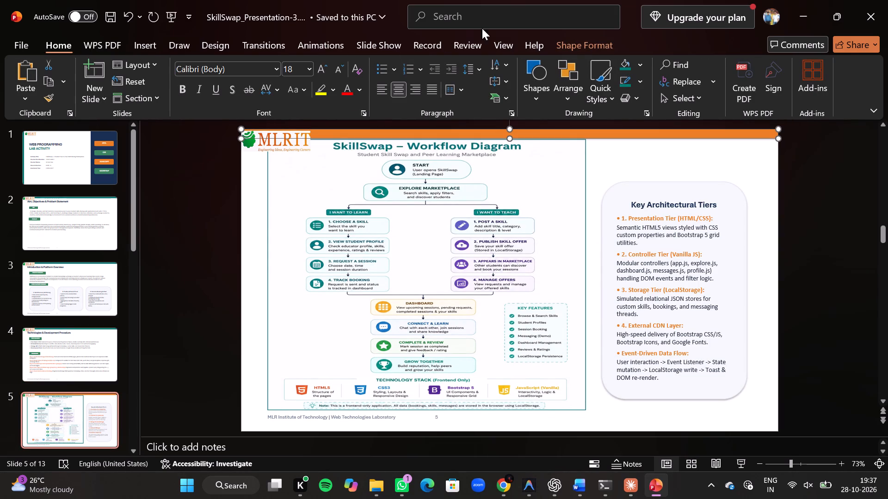
{"action": "left_click", "coordinate": [598, 35]}
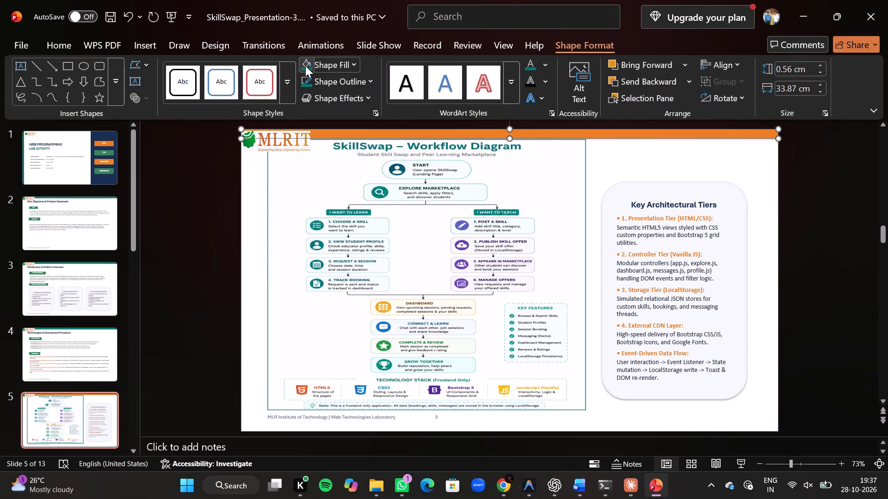
{"action": "left_click", "coordinate": [305, 66]}
{"action": "left_click", "coordinate": [63, 414]}
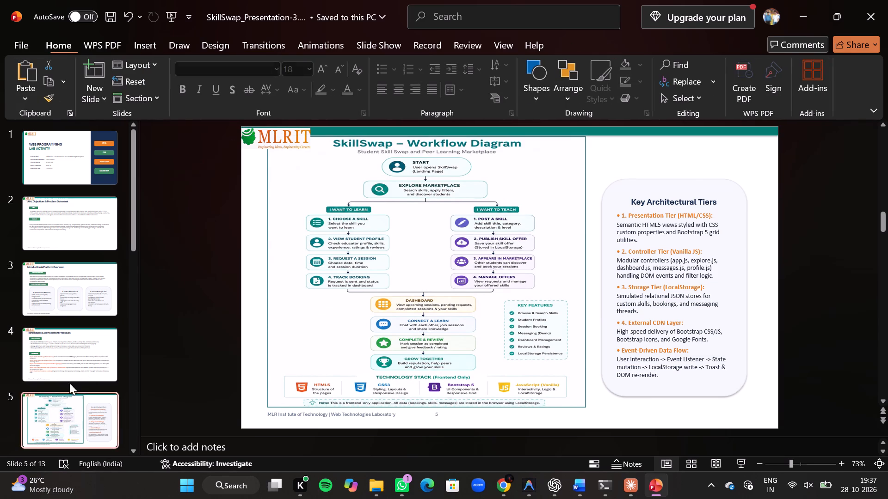
On slide 6, "Program Implementation & Core Logic", fill the orange header bar with the sampled teal.
{"action": "scroll", "coordinate": [70, 364], "scroll_direction": "down", "scroll_amount": 2}
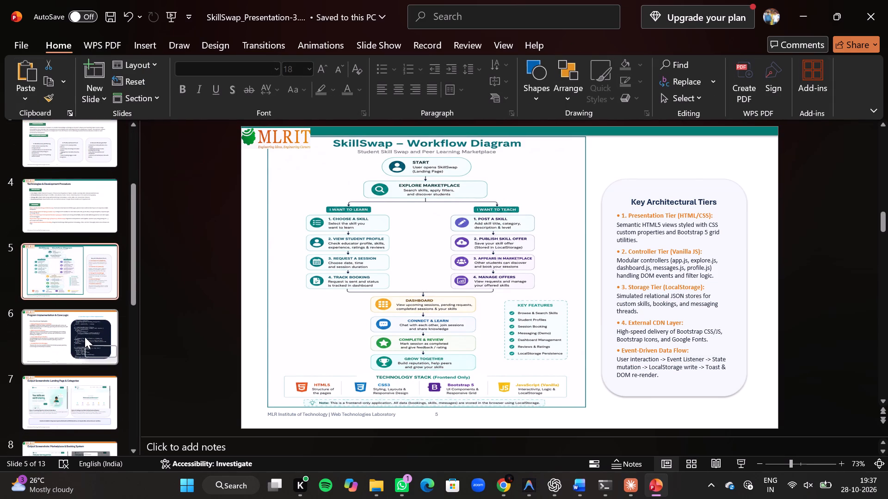
{"action": "left_click", "coordinate": [85, 337]}
{"action": "left_click", "coordinate": [356, 130]}
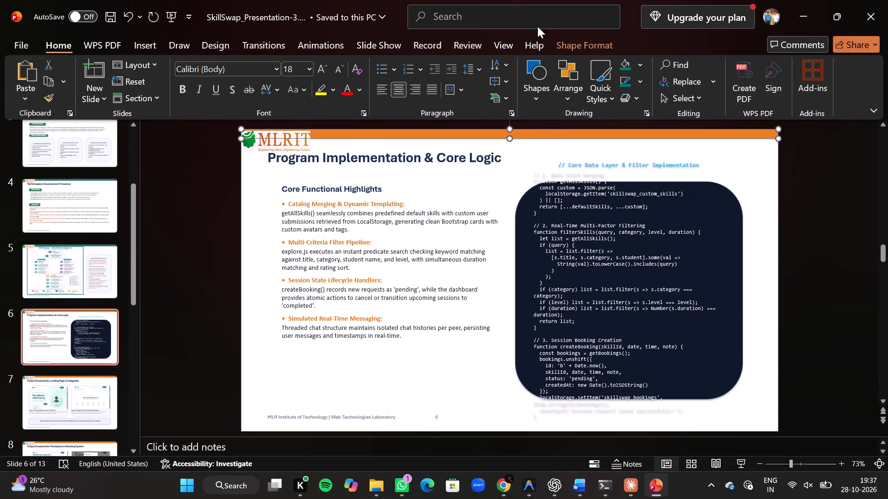
{"action": "left_click", "coordinate": [565, 42]}
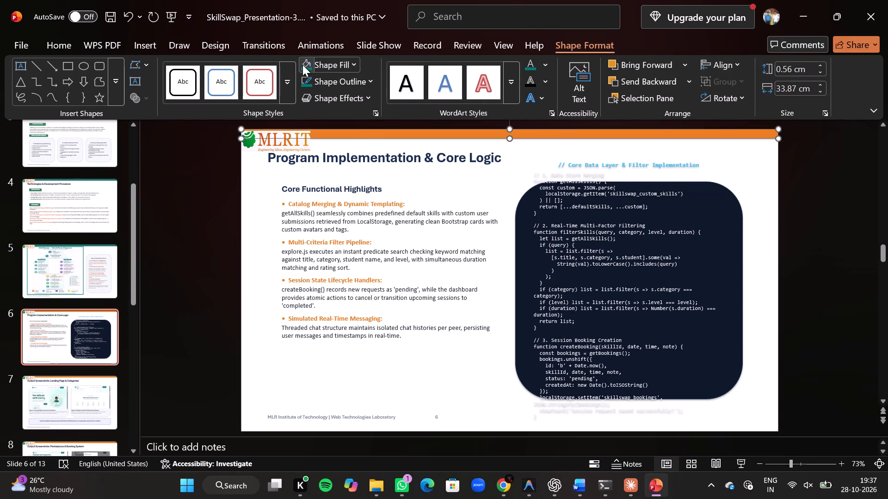
{"action": "left_click", "coordinate": [302, 65]}
{"action": "left_click", "coordinate": [43, 390]}
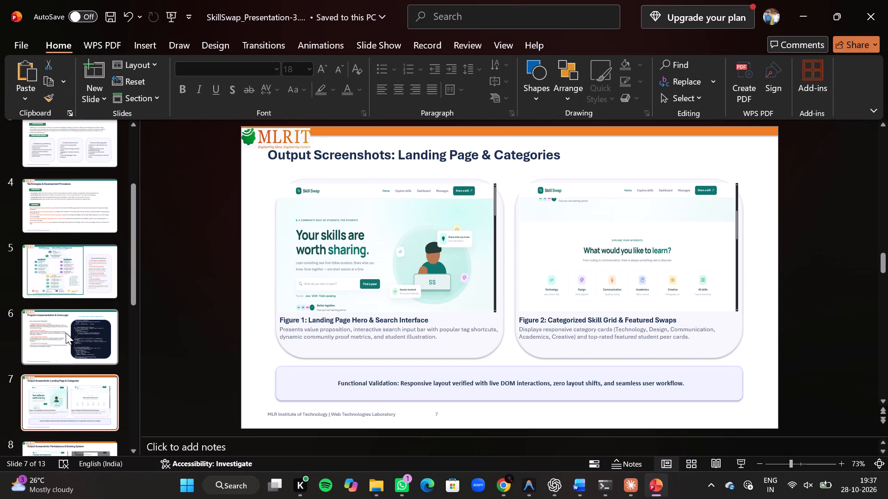
Delete the dark "Core Data Layer & Filter Implementation" code block from slide 6.
{"action": "left_click", "coordinate": [66, 321]}
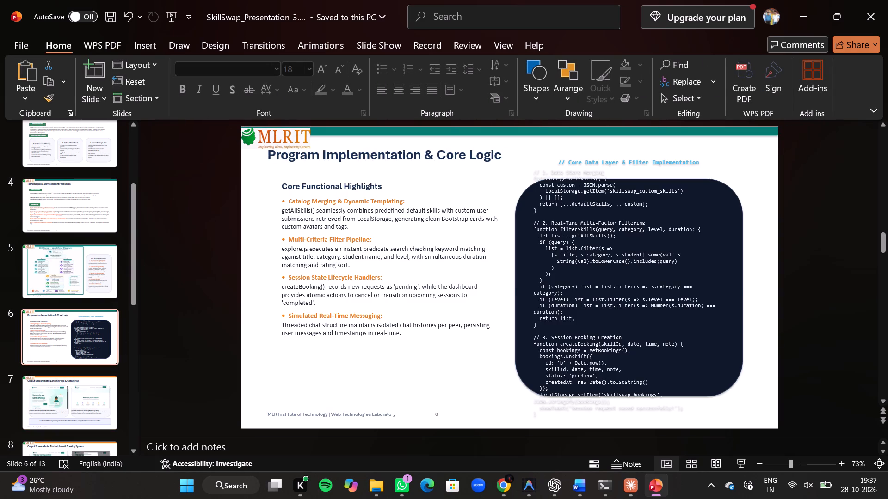
{"action": "left_click", "coordinate": [533, 209]}
{"action": "key", "text": "BackSpace"}
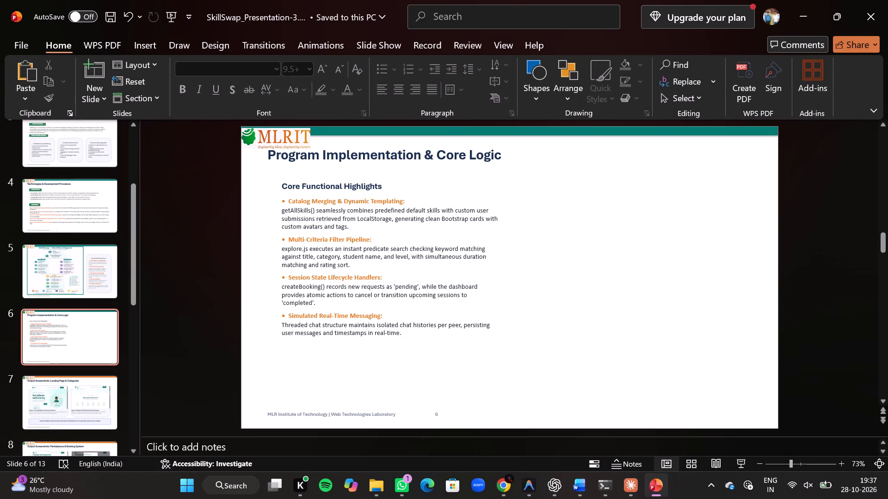
Widen the "Core Functional Highlights" text box on slide 6 until it almost reaches the slide's right edge.
{"action": "left_click", "coordinate": [297, 193]}
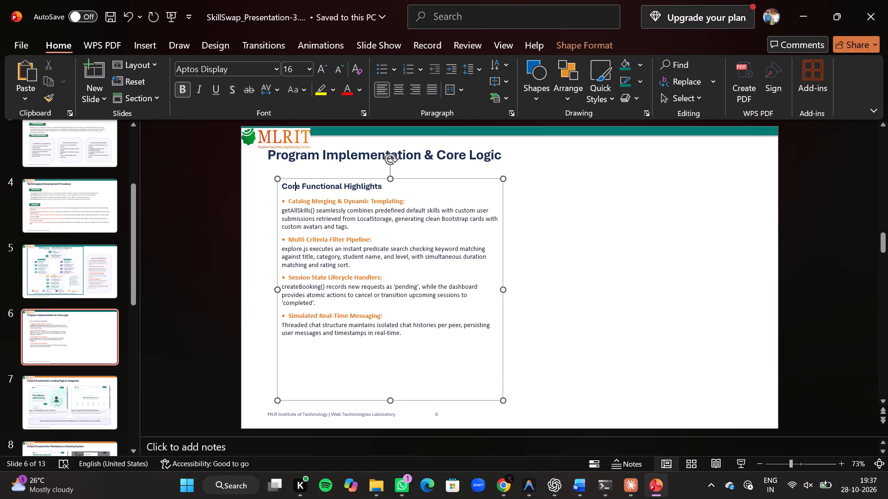
{"action": "left_click_drag", "start_coordinate": [506, 291], "coordinate": [749, 309]}
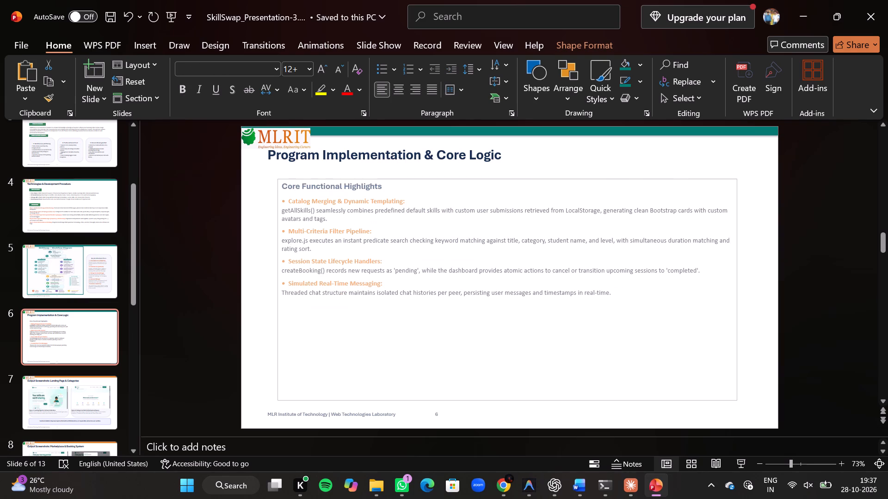
{"action": "left_click_drag", "start_coordinate": [749, 309], "coordinate": [773, 321]}
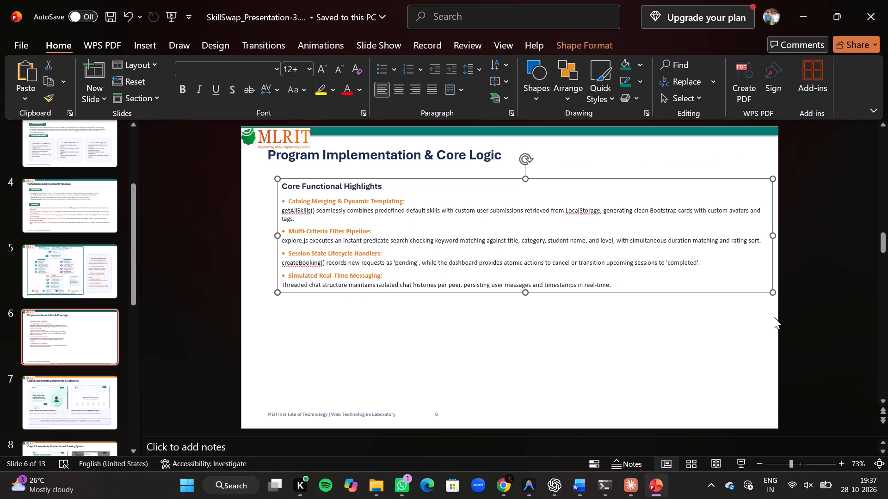
Insert a blank line before each of the Multi-Criteria Filter Pipeline, Session State Lifecycle Handlers and Simulated Real-Time Messaging headings.
{"action": "left_click", "coordinate": [415, 201]}
{"action": "key", "text": "Down"}
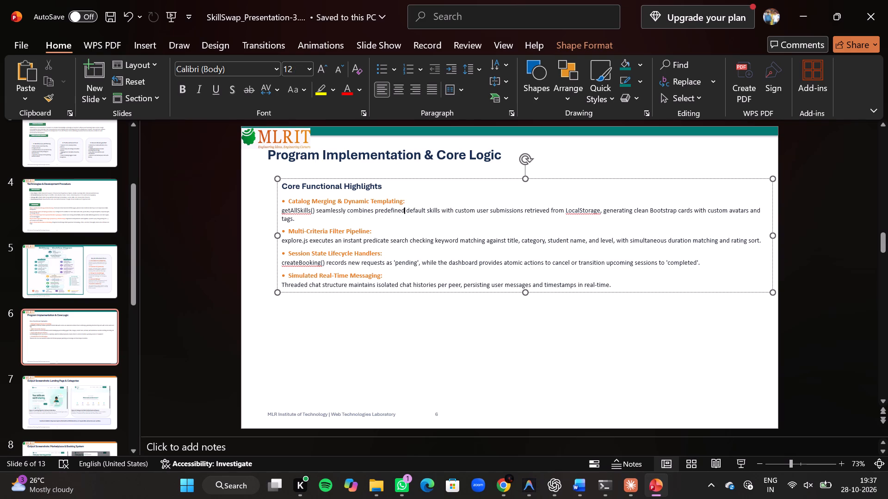
{"action": "key", "text": "Down"}
{"action": "key", "text": "Return"}
{"action": "key", "text": "Down"}
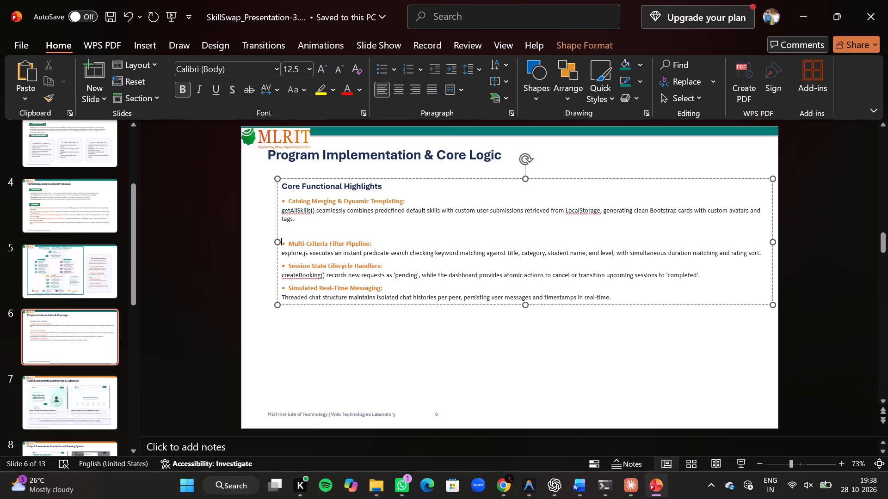
{"action": "key", "text": "Down"}
{"action": "key", "text": "Down"}
{"action": "key", "text": "Return"}
{"action": "key", "text": "Down"}
{"action": "key", "text": "Down"}
{"action": "key", "text": "Return"}
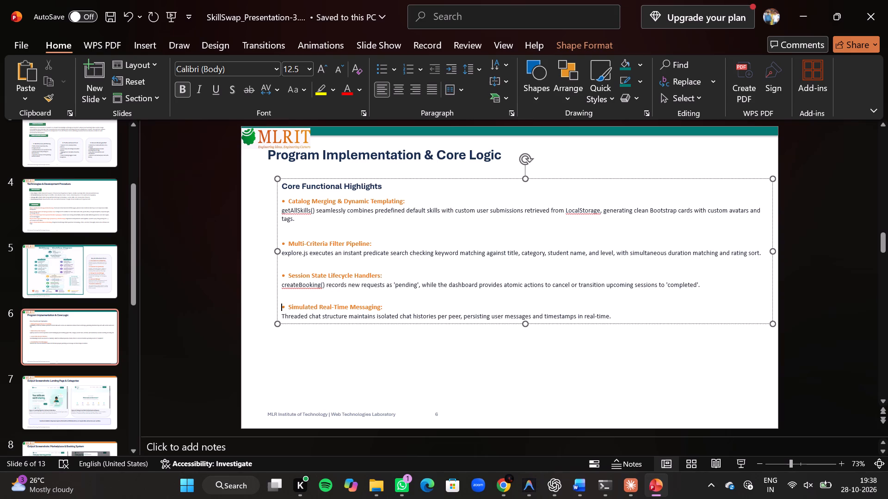
Nudge the slide 6 title "Program Implementation & Core Logic" slightly down, clear of the MLRIT logo.
{"action": "left_click", "coordinate": [555, 154]}
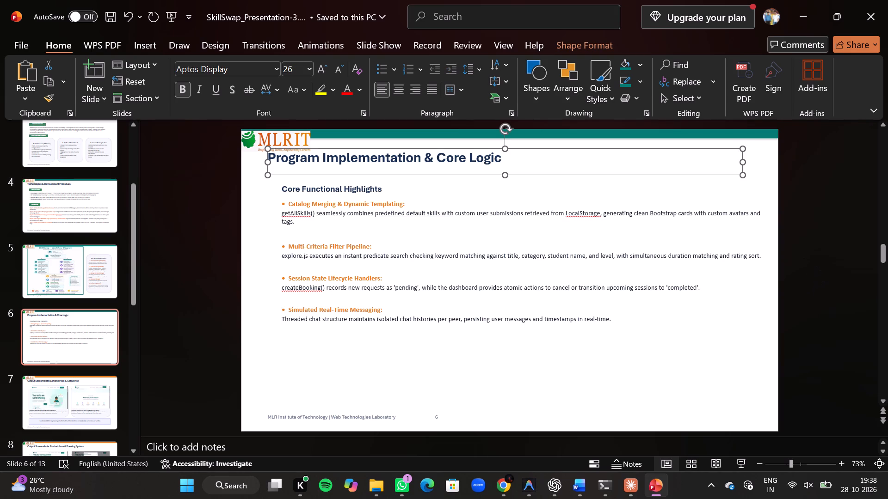
{"action": "key", "text": "Down"}
{"action": "key", "text": "Down"}
{"action": "key", "text": "Down"}
{"action": "key", "text": "Down"}
{"action": "key", "text": "Down"}
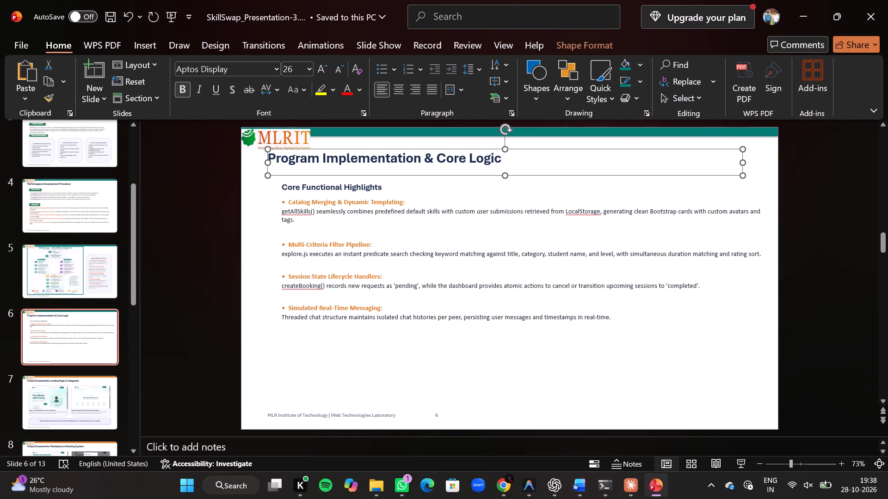
{"action": "key", "text": "Down"}
{"action": "key", "text": "Down"}
{"action": "key", "text": "Down"}
{"action": "key", "text": "Down"}
{"action": "key", "text": "Down"}
{"action": "key", "text": "Down"}
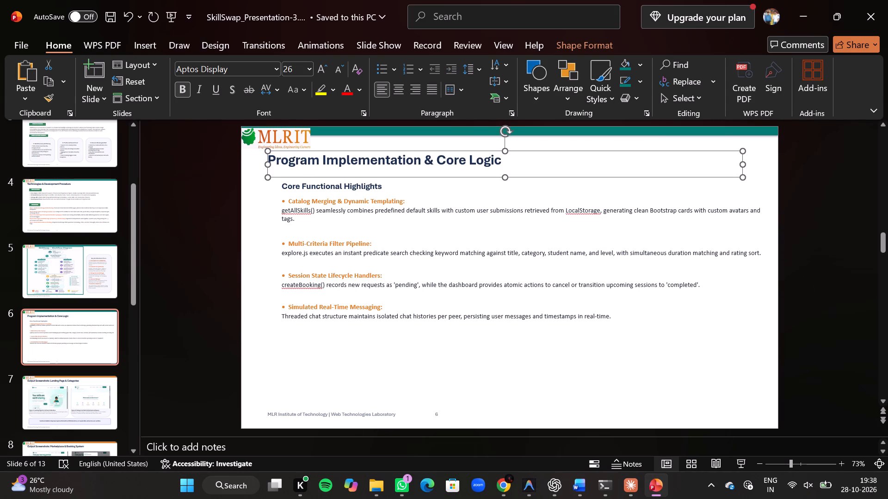
{"action": "key", "text": "Down"}
Move the "Core Functional Highlights" text box slightly down to widen the gap below the slide 6 title.
{"action": "left_click_drag", "start_coordinate": [637, 217], "coordinate": [640, 221]}
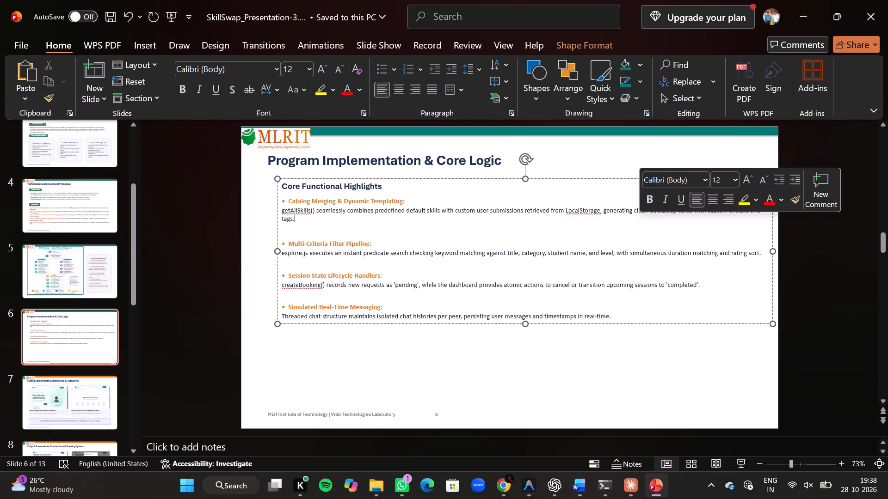
{"action": "left_click_drag", "start_coordinate": [598, 180], "coordinate": [594, 196]}
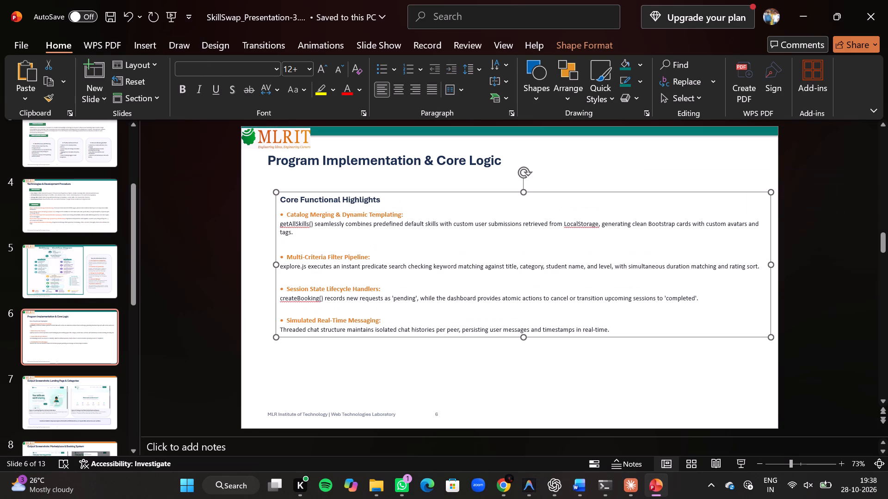
{"action": "left_click", "coordinate": [837, 299]}
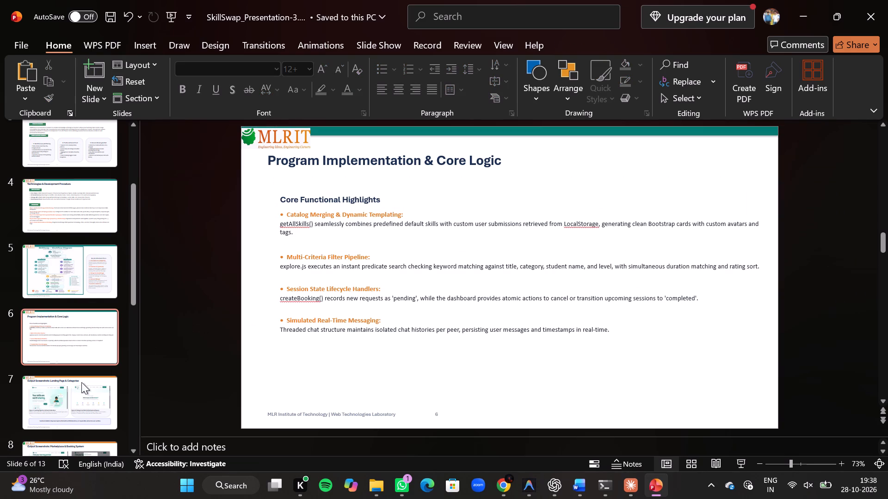
On slide 7, "Output Screenshots: Landing Page & Categories", shrink the Figure 1 screenshot and reposition it inside its rounded card.
{"action": "left_click", "coordinate": [76, 411]}
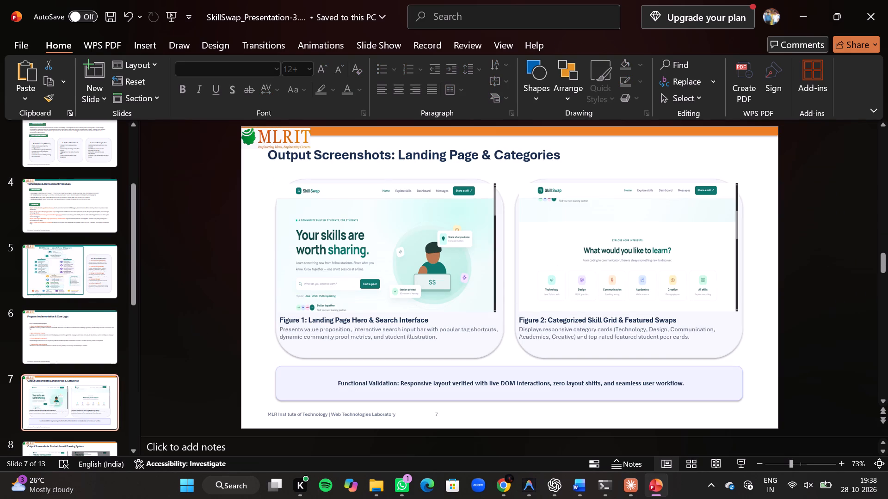
{"action": "left_click", "coordinate": [423, 275]}
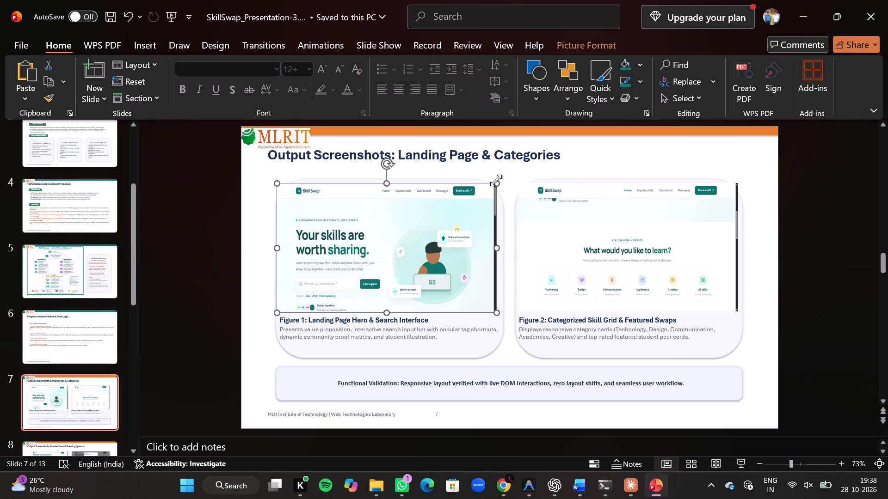
{"action": "left_click_drag", "start_coordinate": [495, 183], "coordinate": [489, 196]}
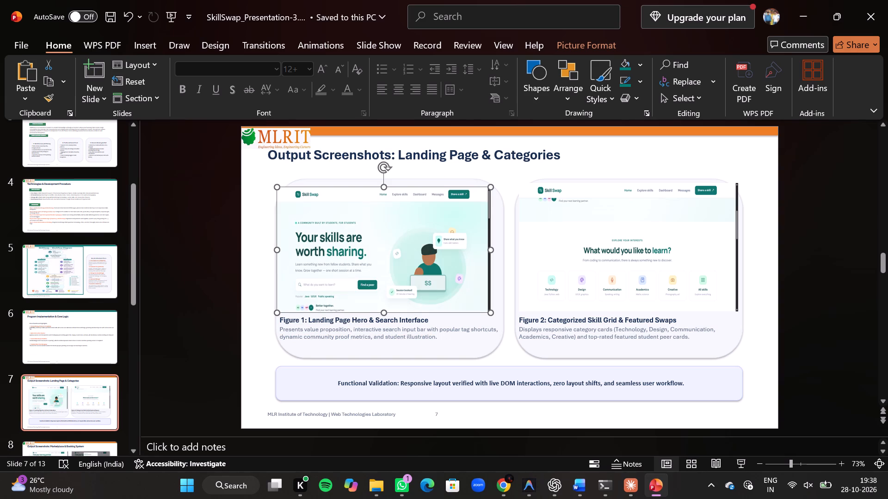
{"action": "left_click_drag", "start_coordinate": [280, 185], "coordinate": [284, 188]}
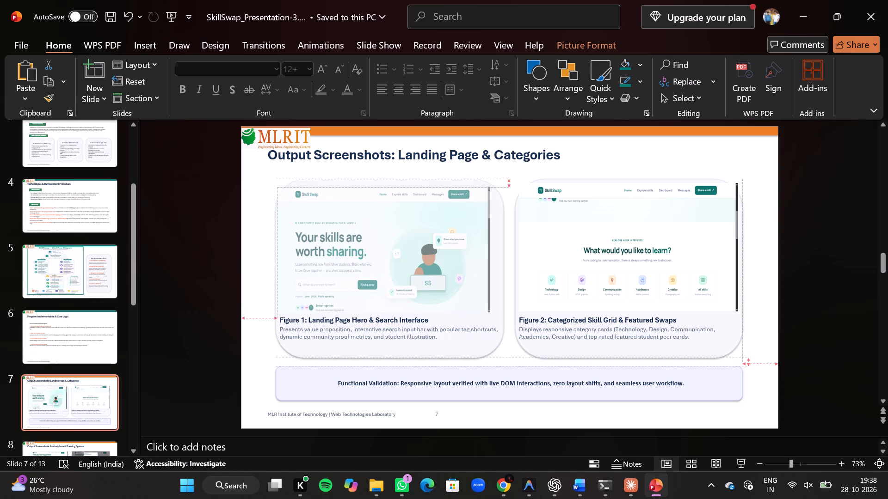
{"action": "left_click_drag", "start_coordinate": [284, 188], "coordinate": [290, 195]}
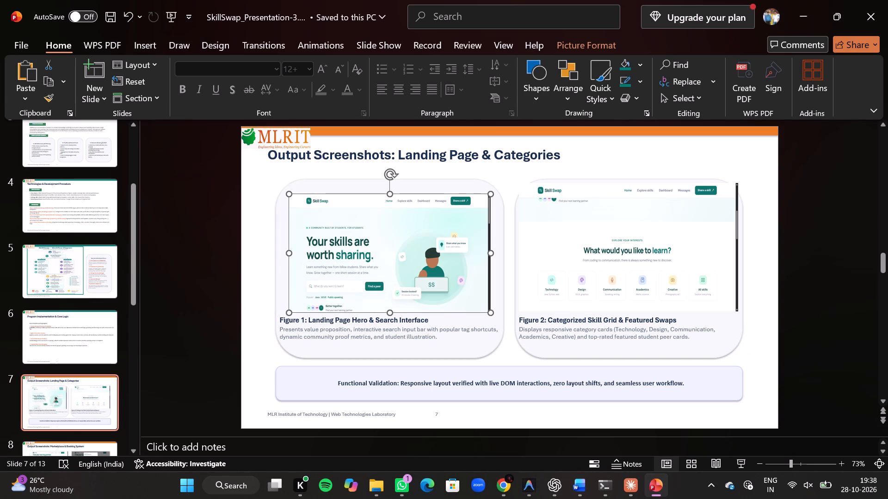
{"action": "left_click", "coordinate": [369, 238]}
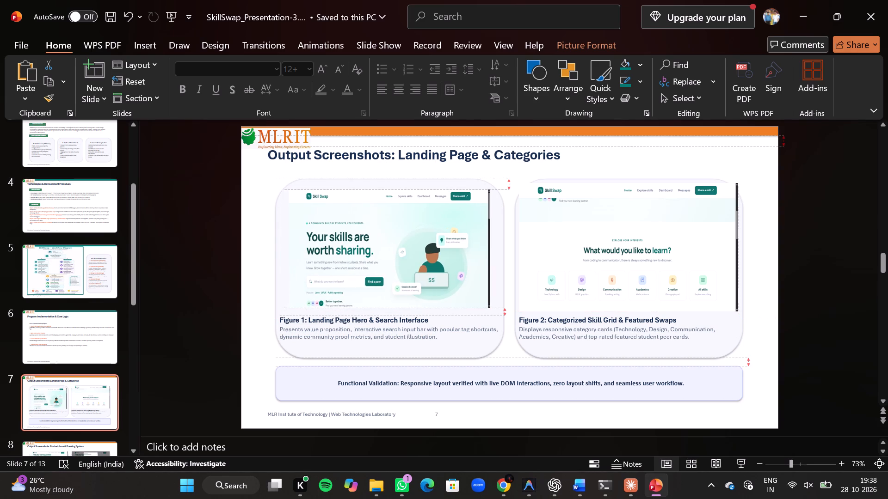
Shrink the Figure 2 screenshot on slide 7 and shift it slightly left inside its rounded card.
{"action": "left_click", "coordinate": [641, 228]}
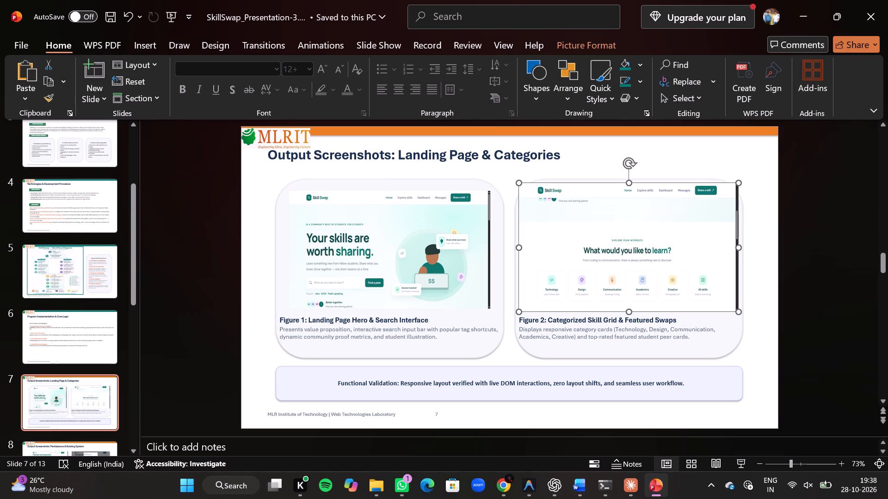
{"action": "left_click_drag", "start_coordinate": [519, 183], "coordinate": [519, 183]}
{"action": "left_click_drag", "start_coordinate": [519, 183], "coordinate": [531, 196]}
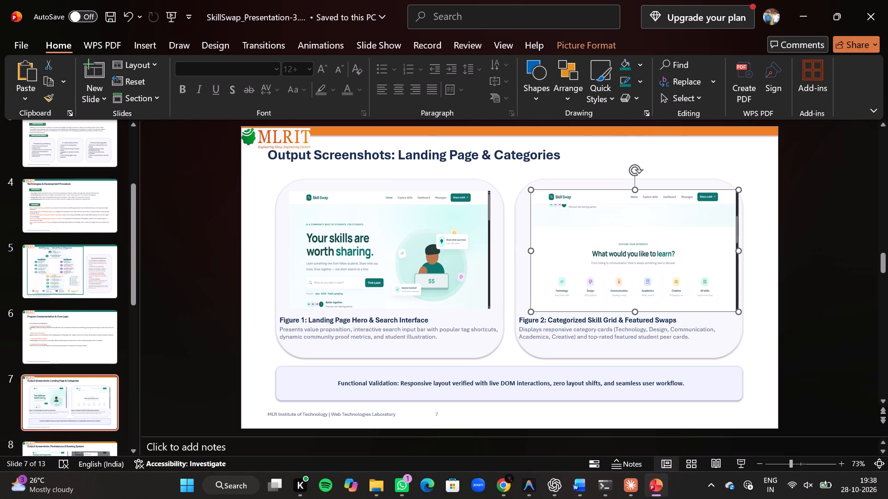
{"action": "left_click_drag", "start_coordinate": [613, 254], "coordinate": [608, 254]}
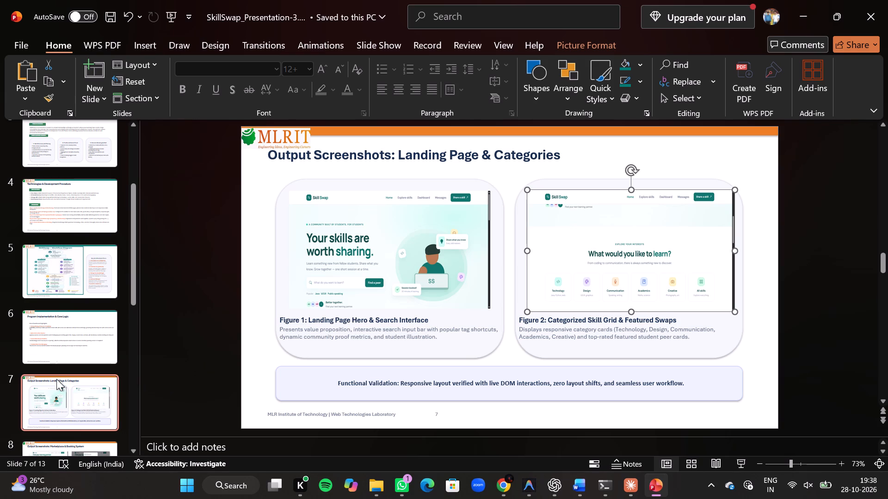
Delete slide 9, "Output Screenshots: Student Profile & Dashboard".
{"action": "left_click", "coordinate": [60, 397]}
{"action": "scroll", "coordinate": [60, 396], "scroll_direction": "down", "scroll_amount": 1}
{"action": "left_click", "coordinate": [60, 393]}
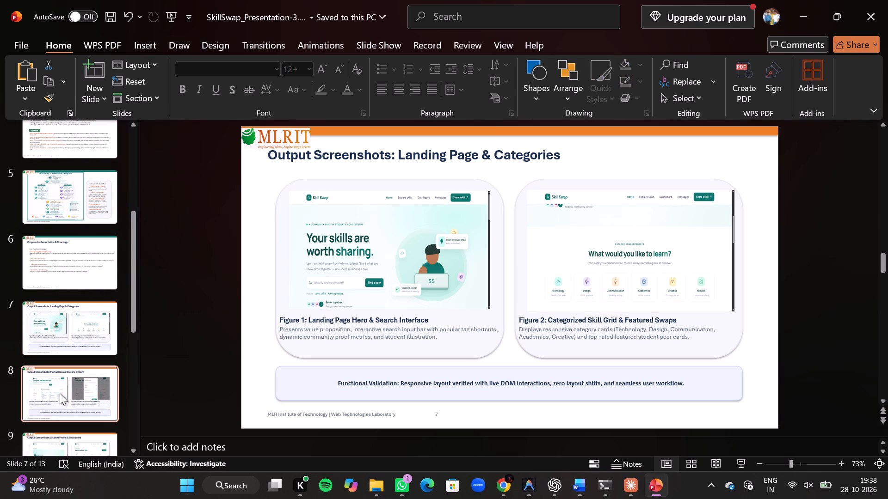
{"action": "scroll", "coordinate": [74, 386], "scroll_direction": "down", "scroll_amount": 2}
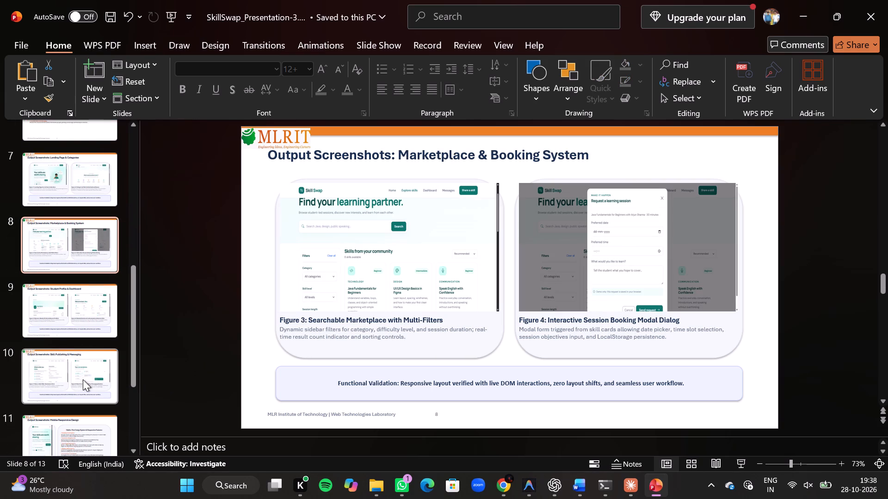
{"action": "scroll", "coordinate": [82, 379], "scroll_direction": "up", "scroll_amount": 1}
{"action": "scroll", "coordinate": [88, 377], "scroll_direction": "down", "scroll_amount": 2}
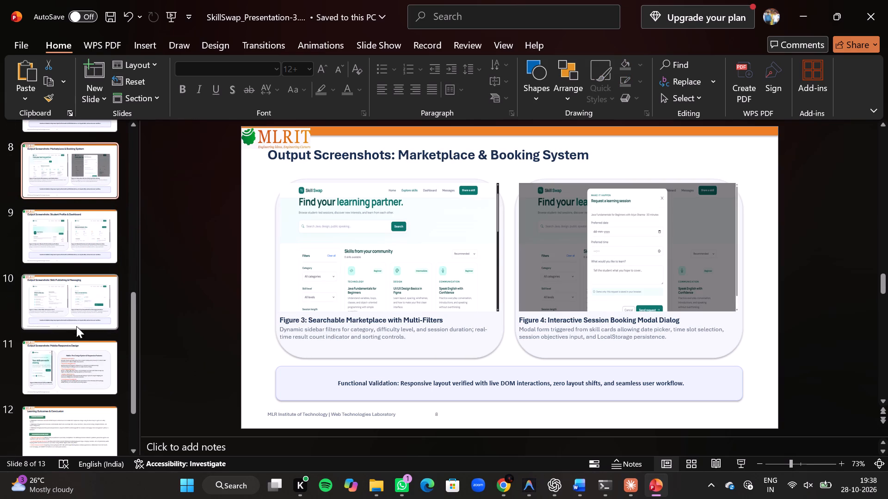
{"action": "left_click", "coordinate": [76, 321]}
{"action": "right_click", "coordinate": [72, 304]}
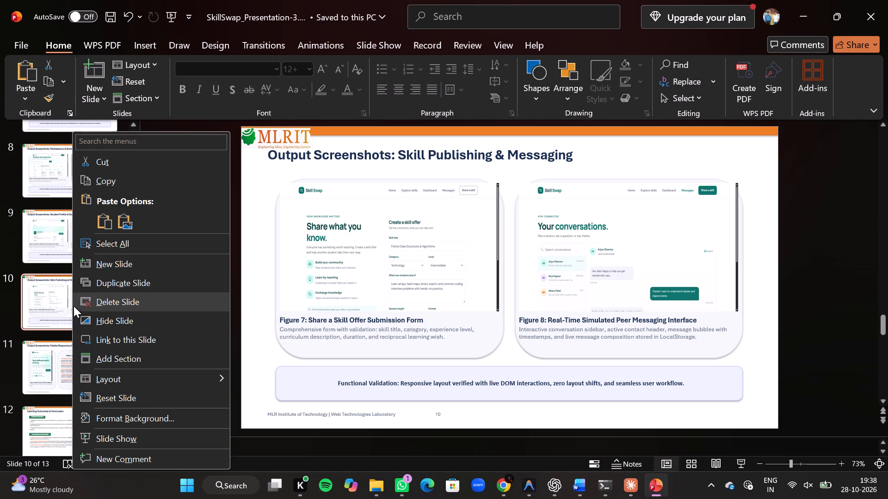
{"action": "left_click", "coordinate": [249, 243]}
{"action": "left_click", "coordinate": [76, 243]}
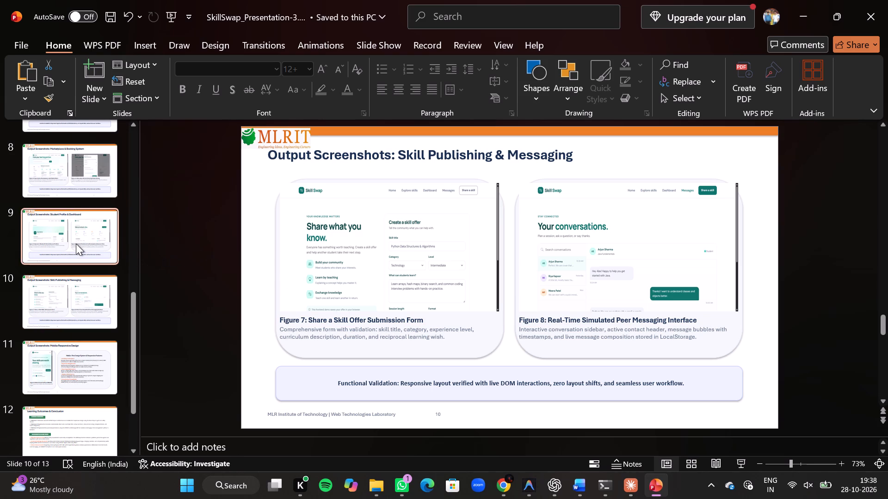
{"action": "right_click", "coordinate": [70, 248]}
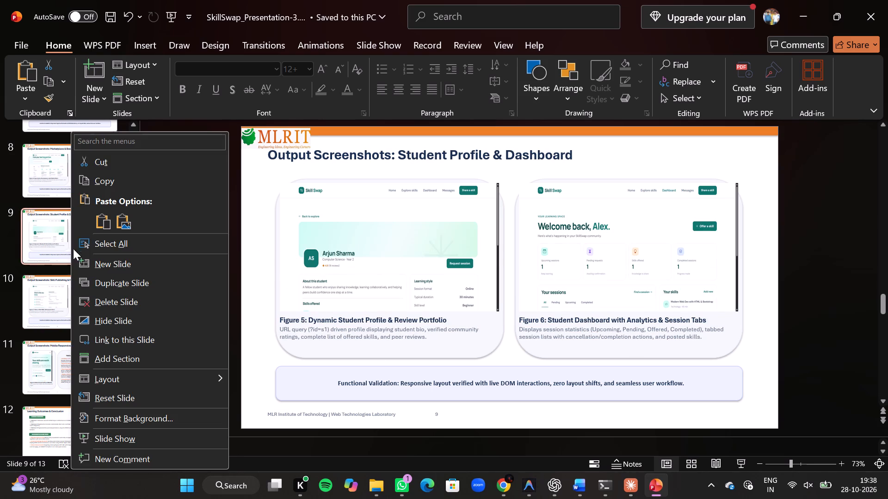
{"action": "left_click", "coordinate": [115, 295]}
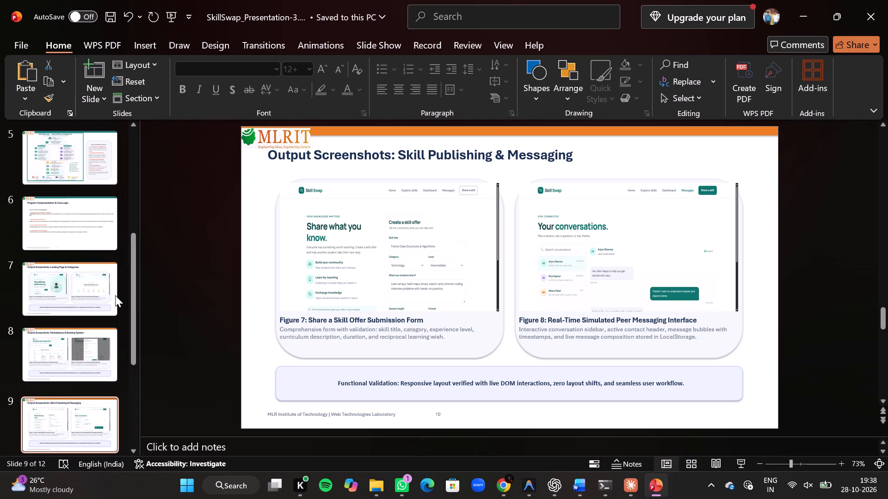
On "Output Screenshots: Skill Publishing & Messaging", shrink the Figure 7 screenshot and shift it slightly left inside its rounded card.
{"action": "left_click", "coordinate": [334, 244]}
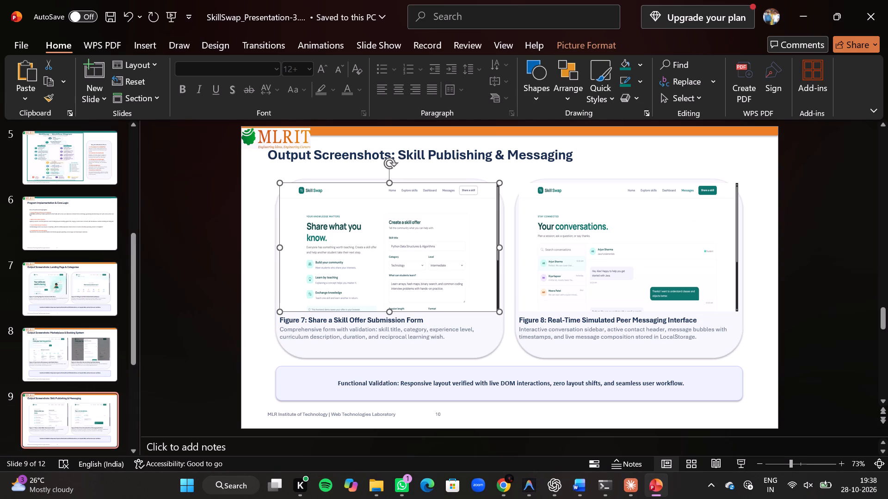
{"action": "left_click_drag", "start_coordinate": [280, 181], "coordinate": [296, 209]}
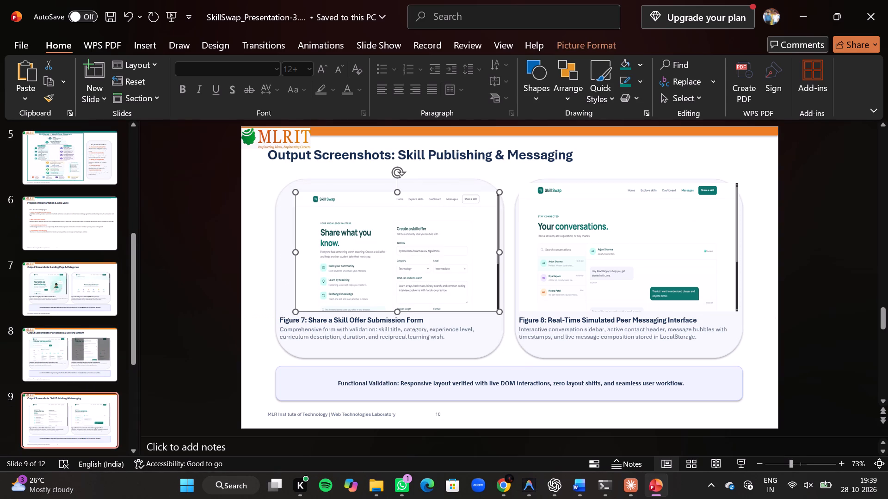
{"action": "left_click_drag", "start_coordinate": [383, 261], "coordinate": [375, 263]}
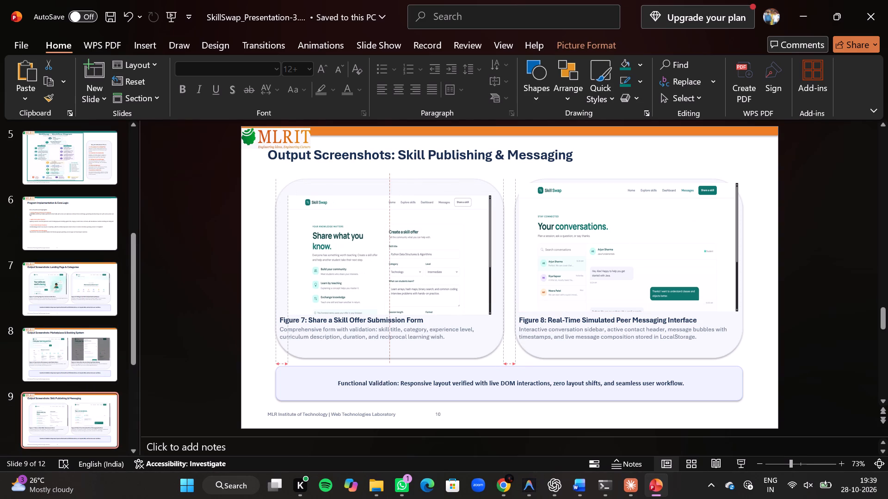
{"action": "left_click_drag", "start_coordinate": [375, 263], "coordinate": [375, 260]}
Shrink the Figure 8 screenshot on the Skill Publishing & Messaging slide and shift it up and left inside its rounded card.
{"action": "left_click", "coordinate": [595, 241]}
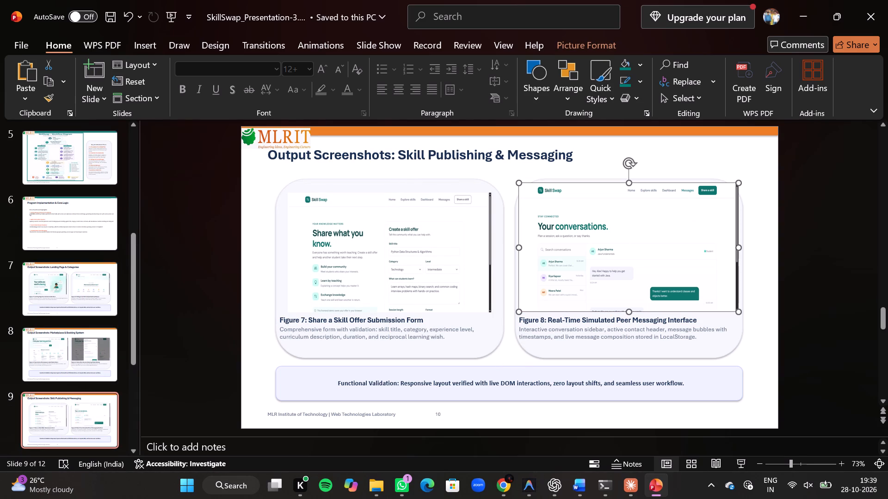
{"action": "left_click_drag", "start_coordinate": [516, 184], "coordinate": [541, 200]}
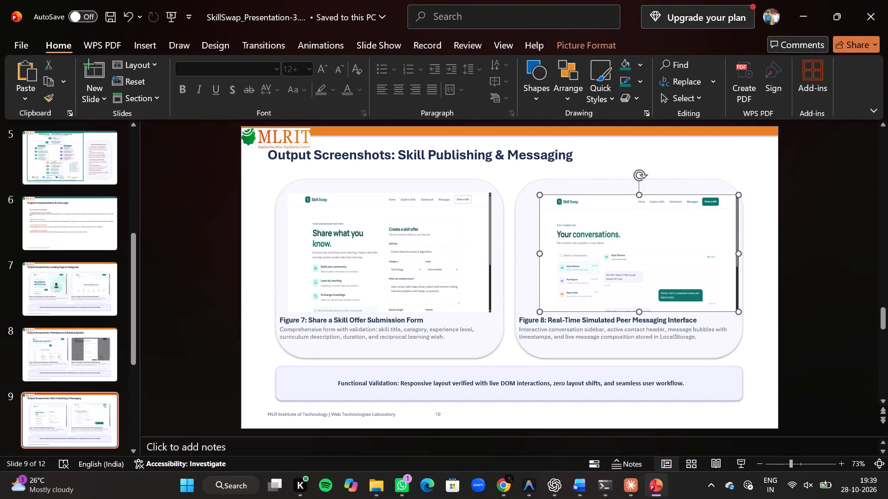
{"action": "left_click_drag", "start_coordinate": [619, 251], "coordinate": [607, 245]}
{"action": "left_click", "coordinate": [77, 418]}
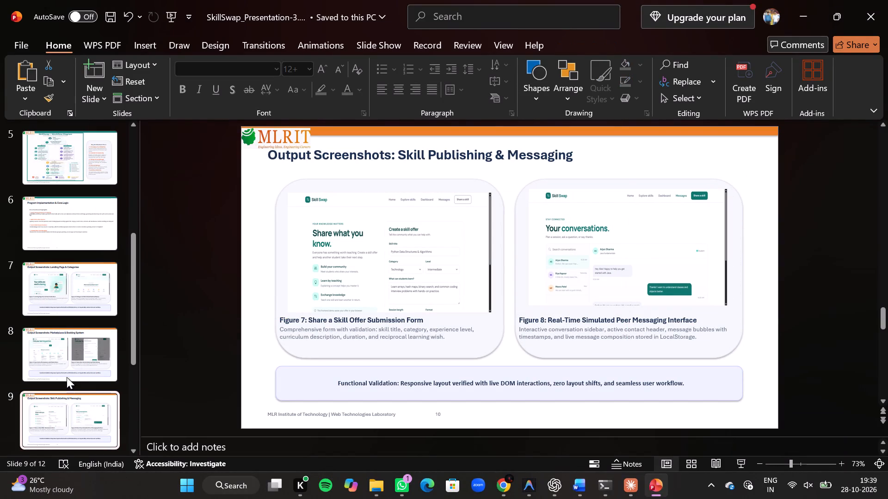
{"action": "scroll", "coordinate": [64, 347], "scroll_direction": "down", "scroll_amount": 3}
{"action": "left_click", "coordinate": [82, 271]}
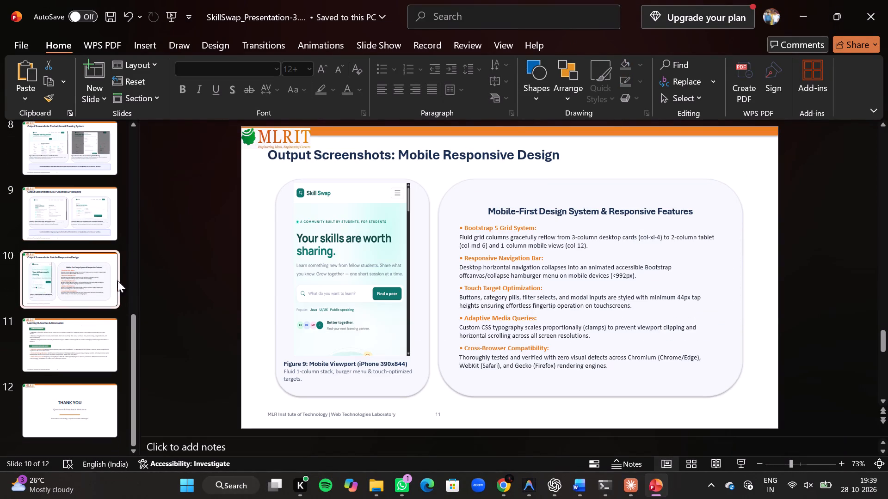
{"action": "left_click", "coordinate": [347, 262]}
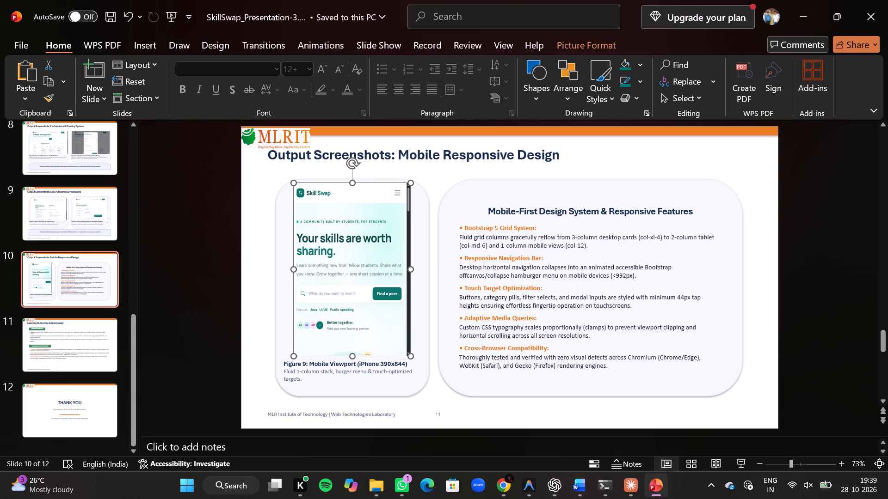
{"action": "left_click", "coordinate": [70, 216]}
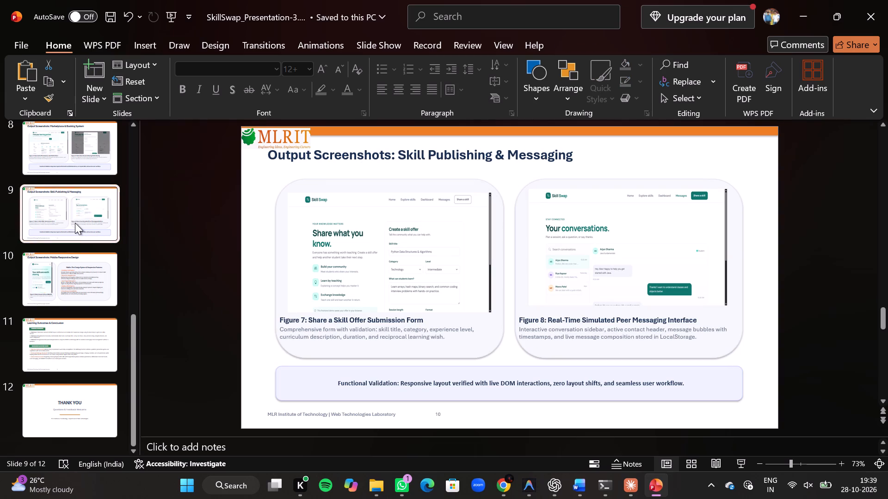
Delete slide 8, "Output Screenshots: Marketplace & Booking System".
{"action": "scroll", "coordinate": [75, 223], "scroll_direction": "up", "scroll_amount": 1}
{"action": "left_click", "coordinate": [74, 221]}
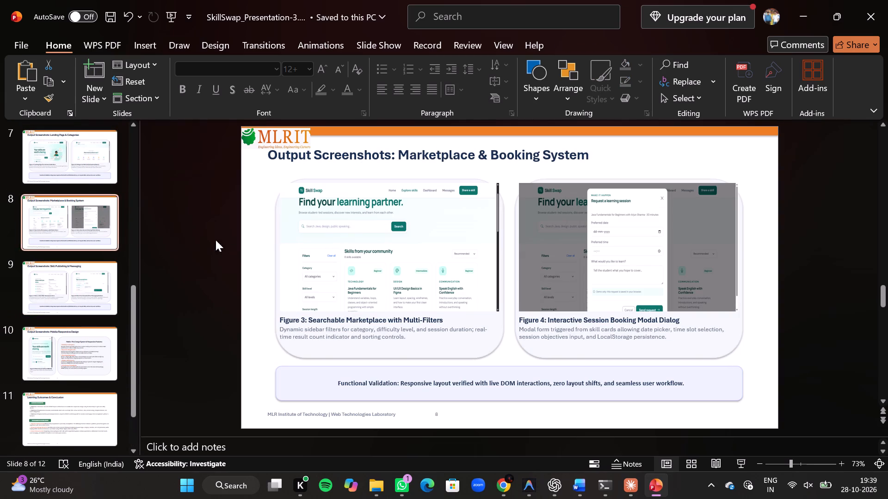
{"action": "right_click", "coordinate": [95, 229]}
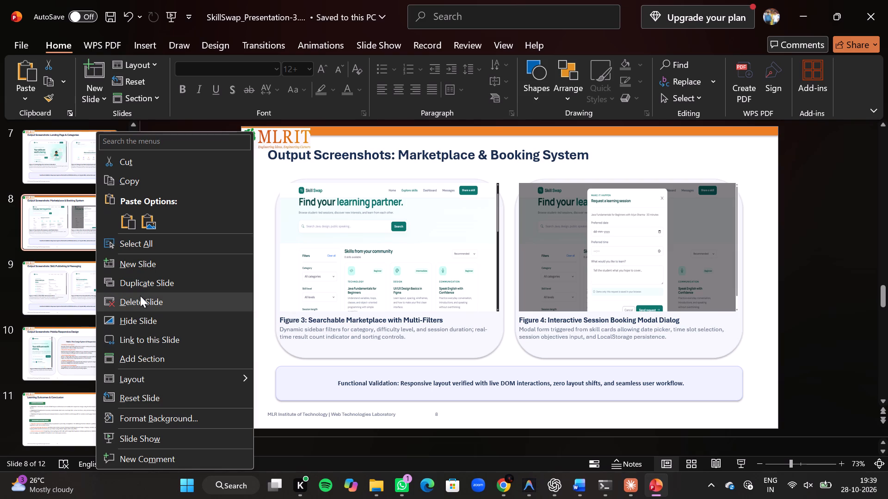
{"action": "left_click", "coordinate": [141, 294]}
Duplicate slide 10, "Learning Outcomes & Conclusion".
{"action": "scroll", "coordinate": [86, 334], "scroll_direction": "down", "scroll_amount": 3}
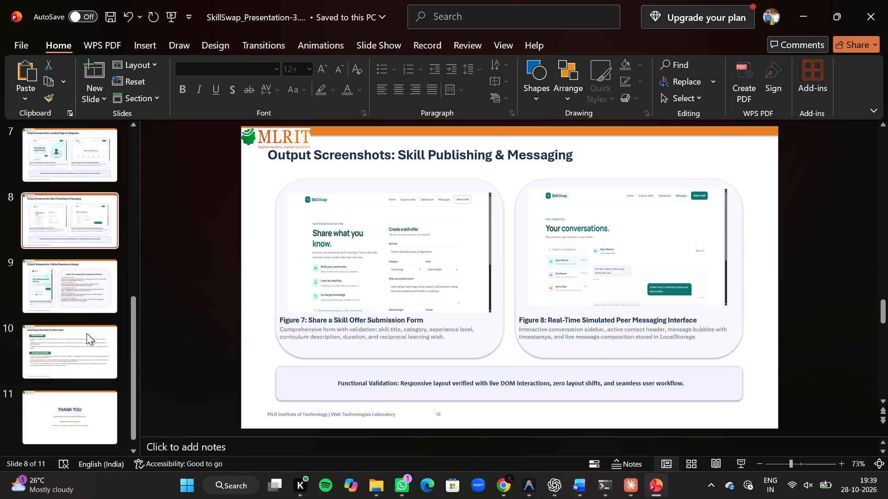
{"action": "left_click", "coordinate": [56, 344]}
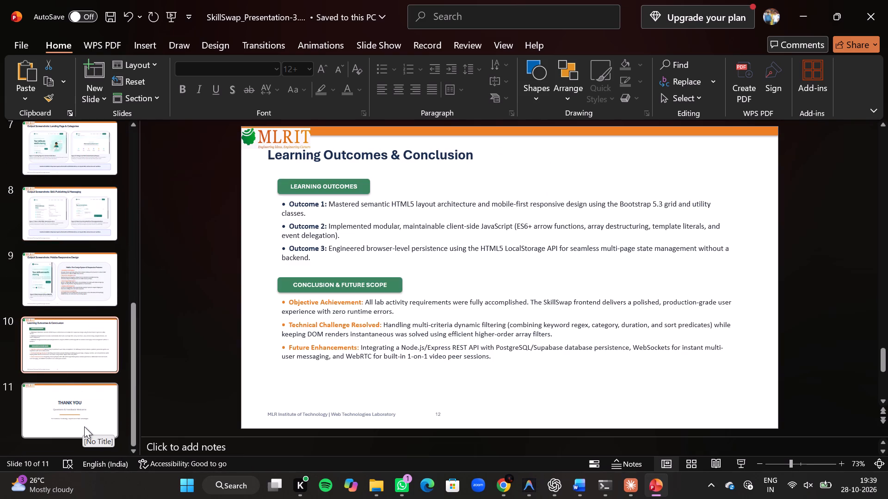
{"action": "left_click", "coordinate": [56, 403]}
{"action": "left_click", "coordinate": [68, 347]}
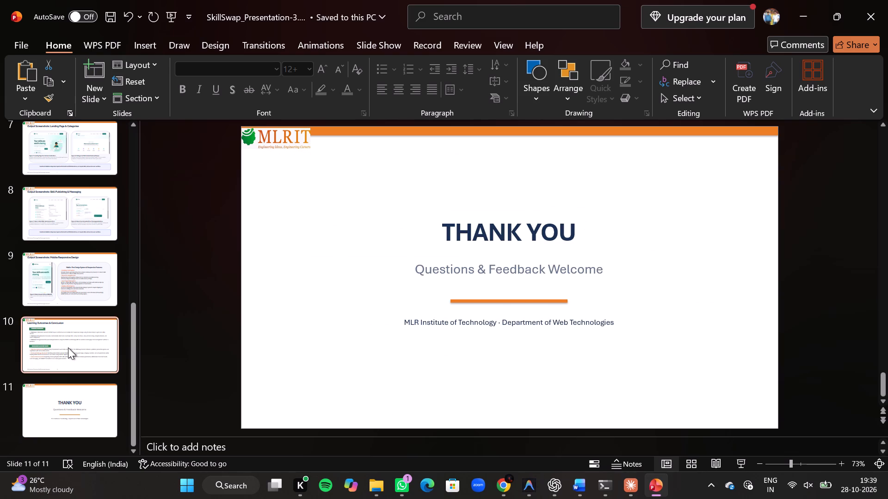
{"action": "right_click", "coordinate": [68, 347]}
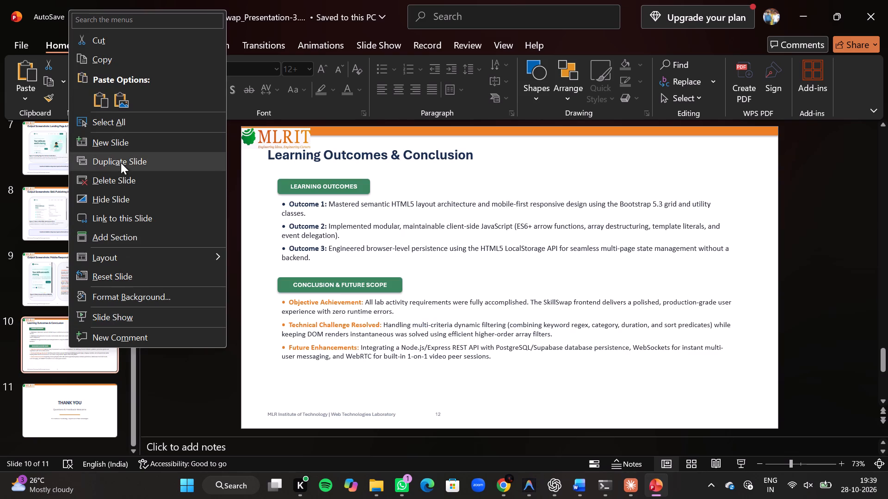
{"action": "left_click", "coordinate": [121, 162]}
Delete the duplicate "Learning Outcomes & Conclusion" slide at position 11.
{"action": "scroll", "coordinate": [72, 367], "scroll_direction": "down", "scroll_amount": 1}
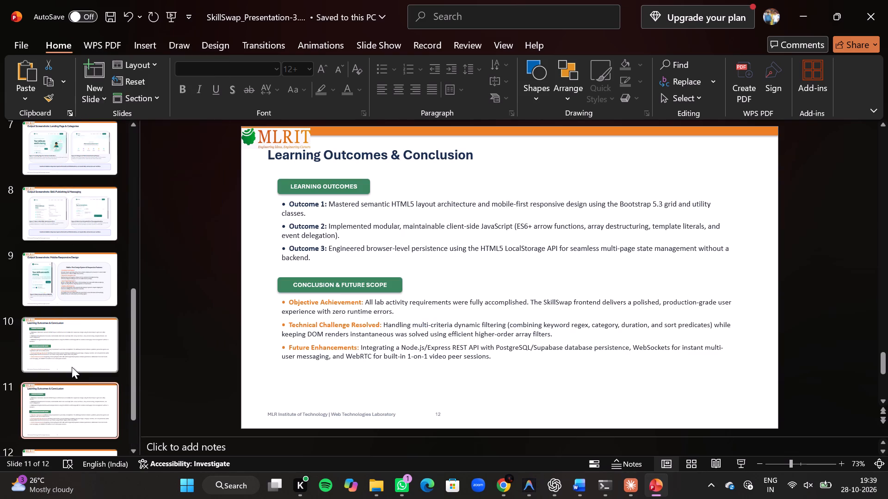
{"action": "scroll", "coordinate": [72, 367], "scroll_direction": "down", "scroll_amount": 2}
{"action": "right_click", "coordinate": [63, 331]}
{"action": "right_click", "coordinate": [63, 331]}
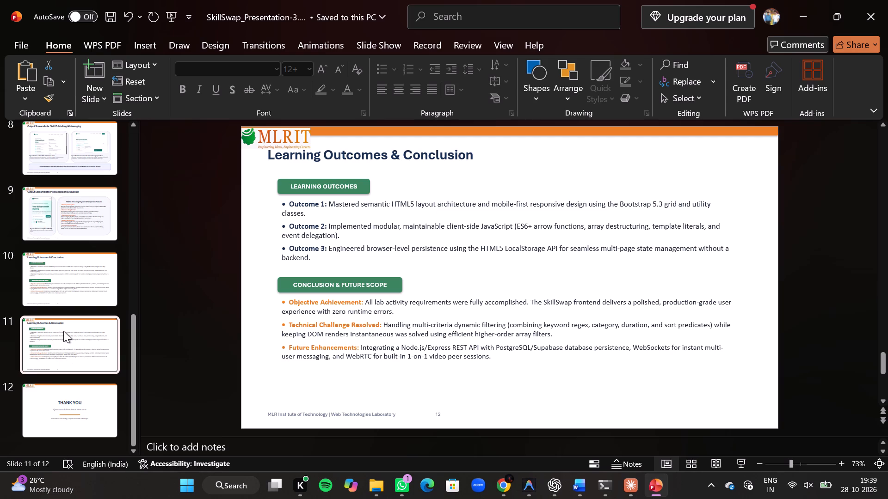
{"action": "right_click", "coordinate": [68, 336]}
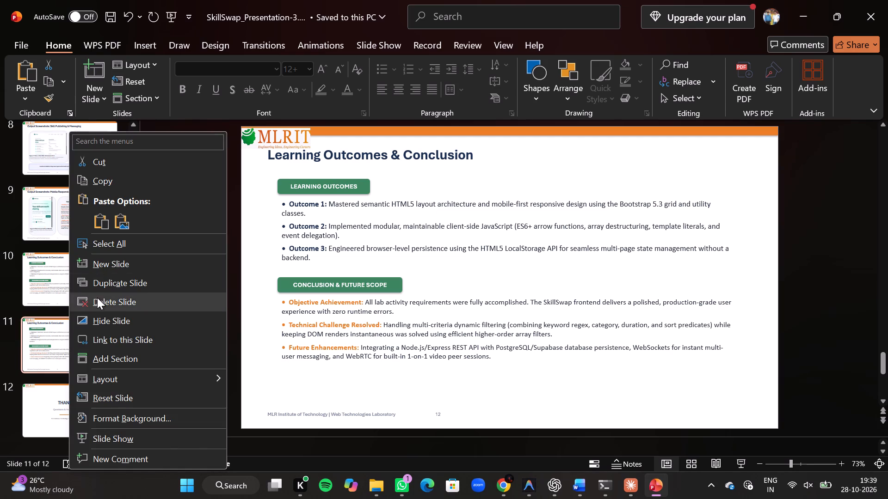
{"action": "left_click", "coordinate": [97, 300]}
Delete slide 10, "Learning Outcomes & Conclusion".
{"action": "right_click", "coordinate": [68, 332]}
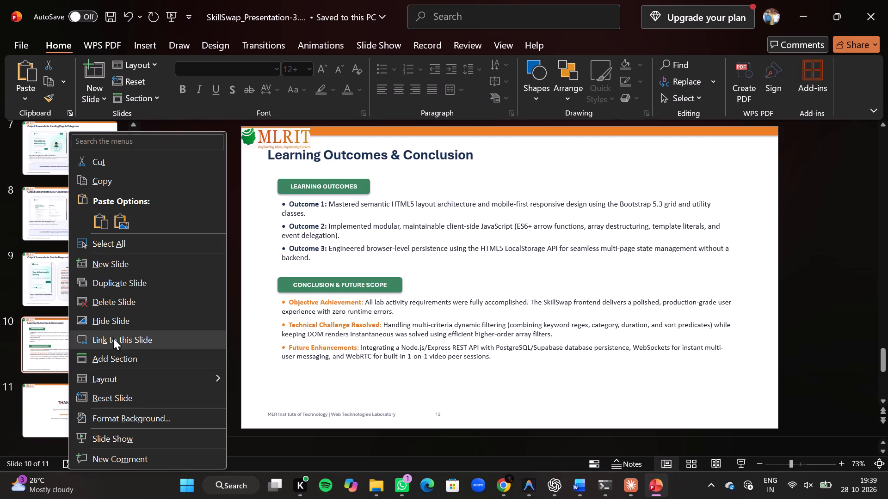
{"action": "left_click", "coordinate": [122, 306]}
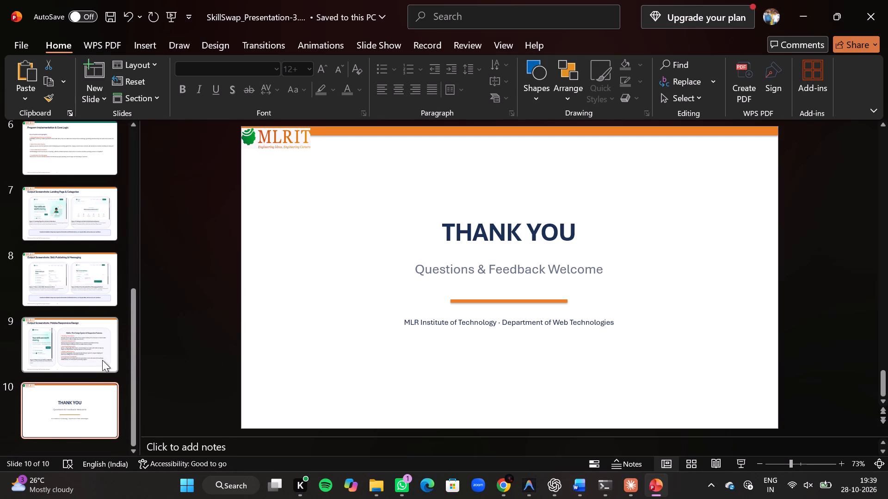
On the THANK YOU slide, delete the "Questions & Feedback Welcome" and "MLR Institute of Technology · Department of Web Technologies" text boxes.
{"action": "left_click", "coordinate": [488, 270]}
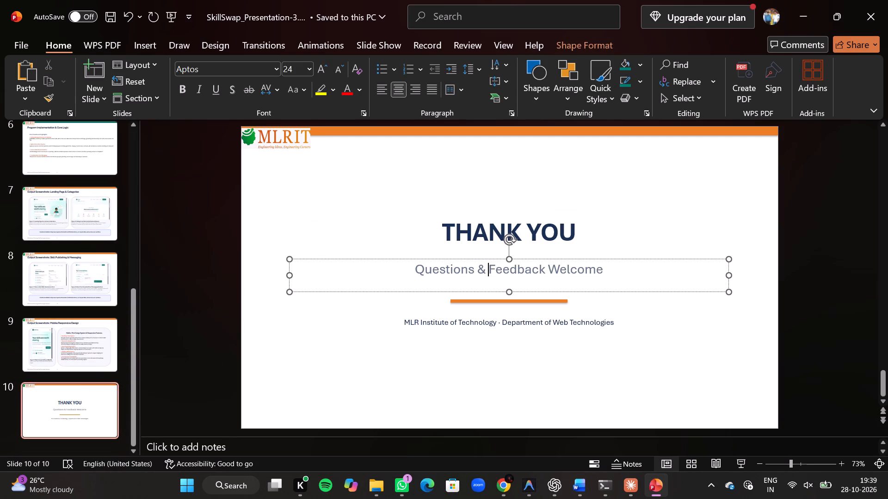
{"action": "left_click", "coordinate": [524, 257]}
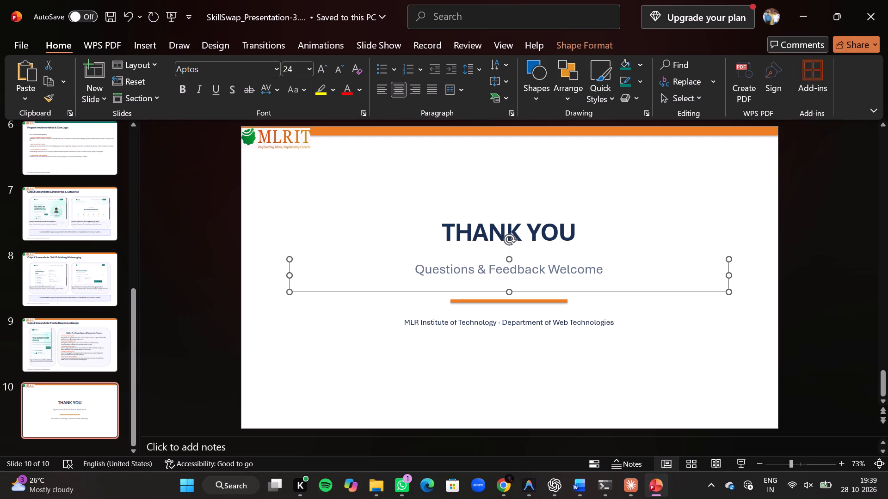
{"action": "key", "text": "BackSpace"}
{"action": "left_click", "coordinate": [571, 316]}
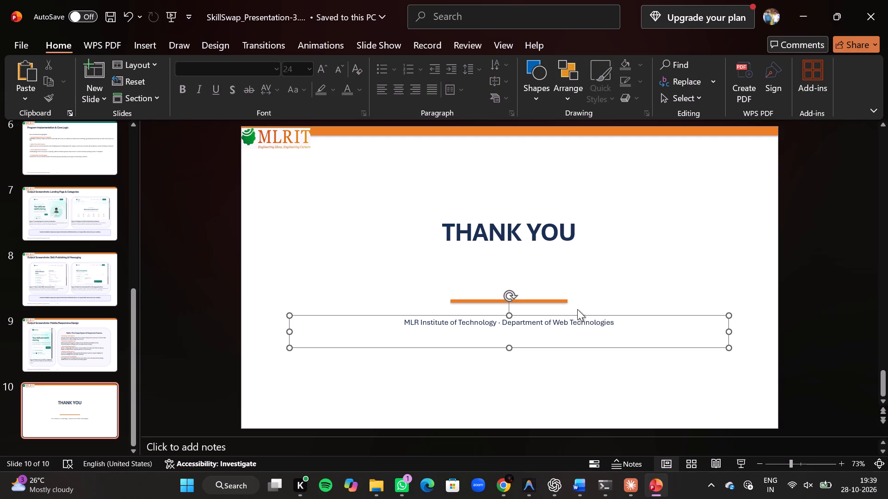
{"action": "left_click", "coordinate": [581, 316]}
{"action": "key", "text": "BackSpace"}
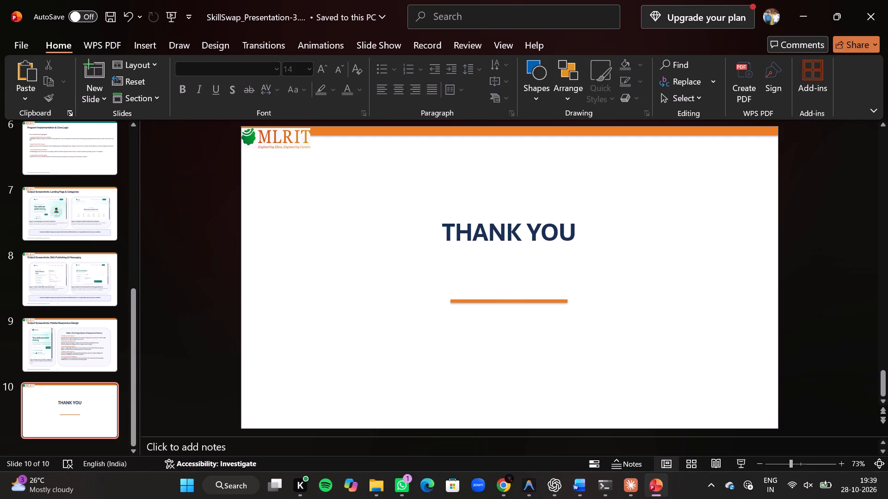
Recolour the orange divider line below "THANK YOU" with the previously sampled teal fill.
{"action": "left_click", "coordinate": [541, 300]}
{"action": "left_click", "coordinate": [571, 39]}
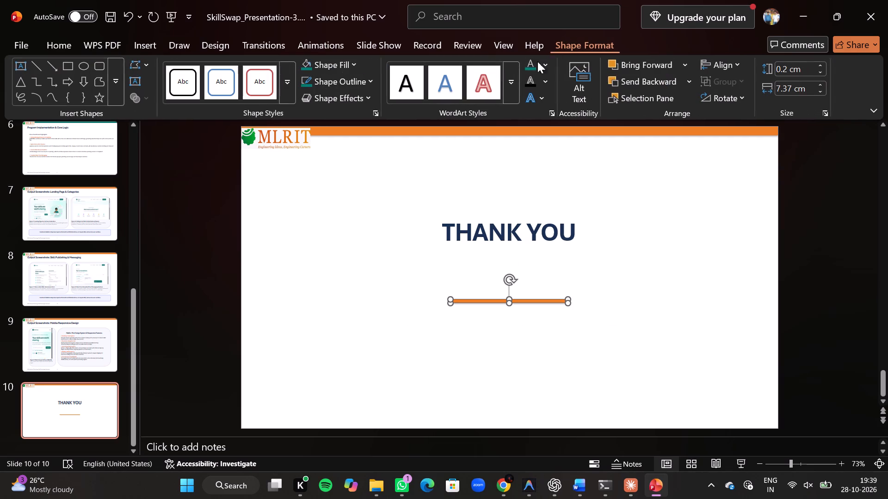
{"action": "left_click", "coordinate": [311, 63]}
Move the "THANK YOU" title down so it sits just above the divider line, keeping it horizontally centred.
{"action": "left_click", "coordinate": [493, 226]}
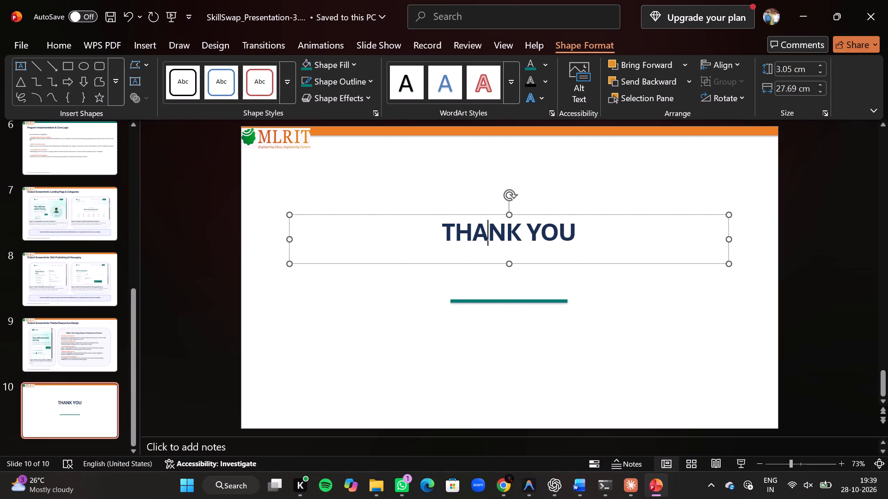
{"action": "left_click_drag", "start_coordinate": [517, 214], "coordinate": [513, 232]}
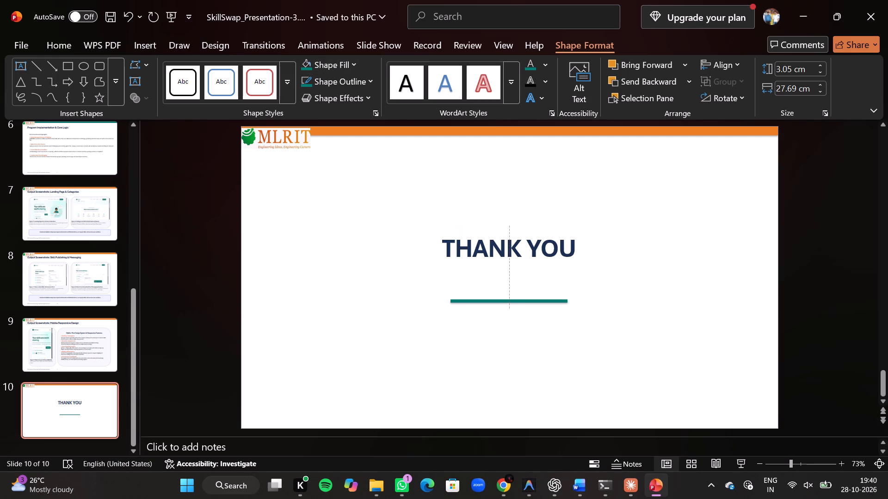
{"action": "left_click_drag", "start_coordinate": [513, 232], "coordinate": [516, 241]}
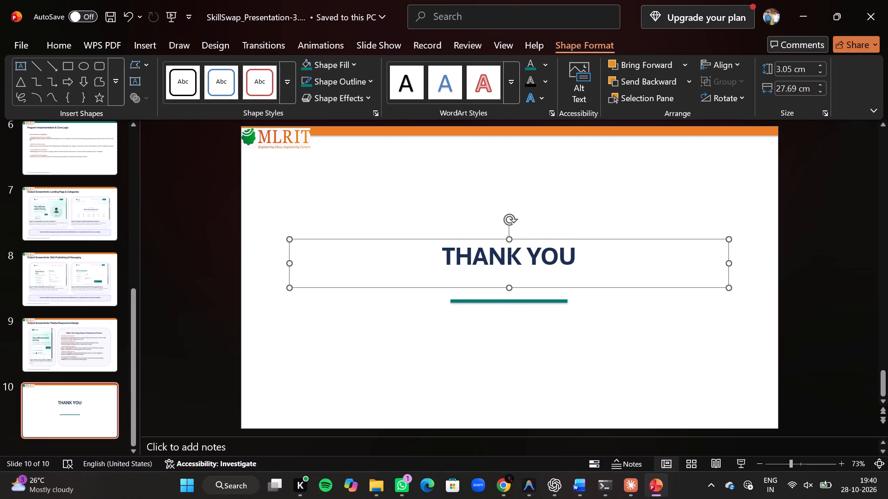
Recolour the orange top banners on the THANK YOU, Skill Publishing & Messaging, and Landing Page & Categories slides with the previously sampled teal fill.
{"action": "left_click", "coordinate": [356, 128]}
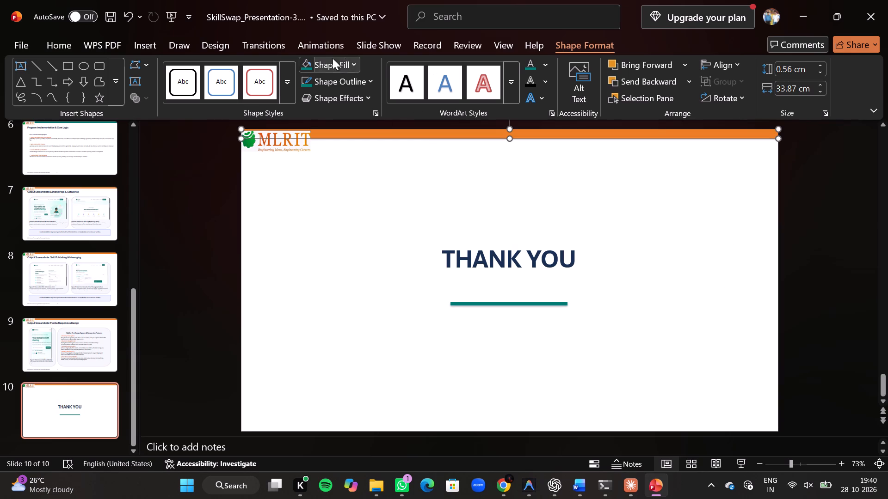
{"action": "left_click", "coordinate": [302, 64]}
{"action": "left_click", "coordinate": [83, 283]}
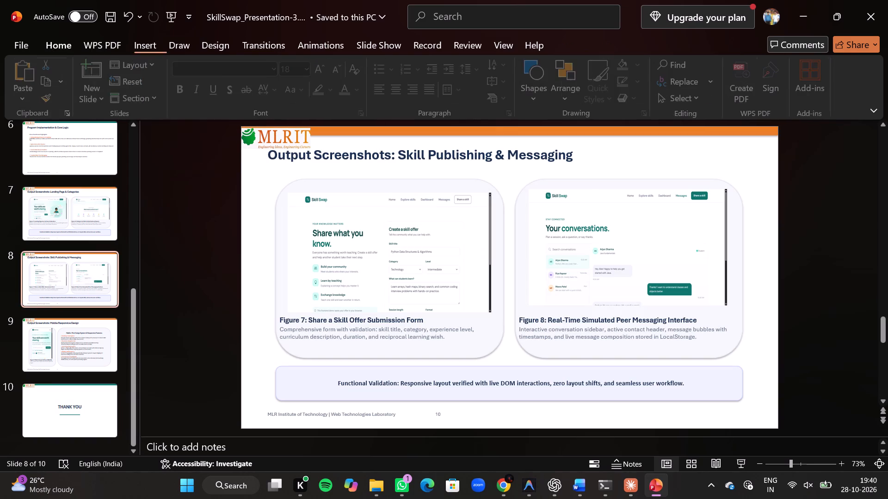
{"action": "left_click", "coordinate": [351, 133]}
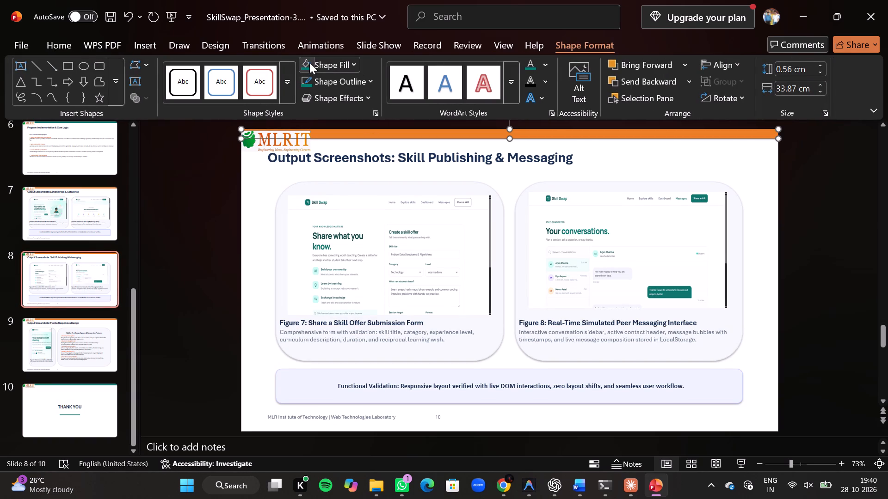
{"action": "left_click", "coordinate": [309, 62]}
{"action": "left_click", "coordinate": [49, 203]}
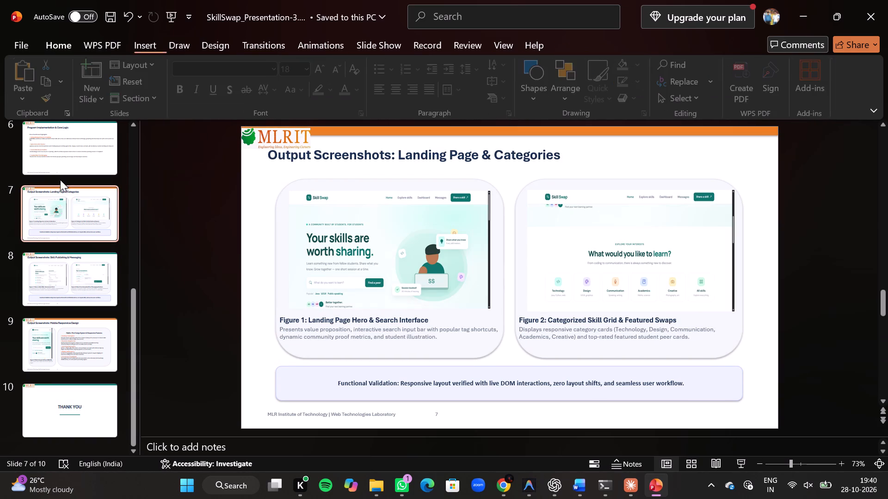
{"action": "left_click", "coordinate": [323, 129]}
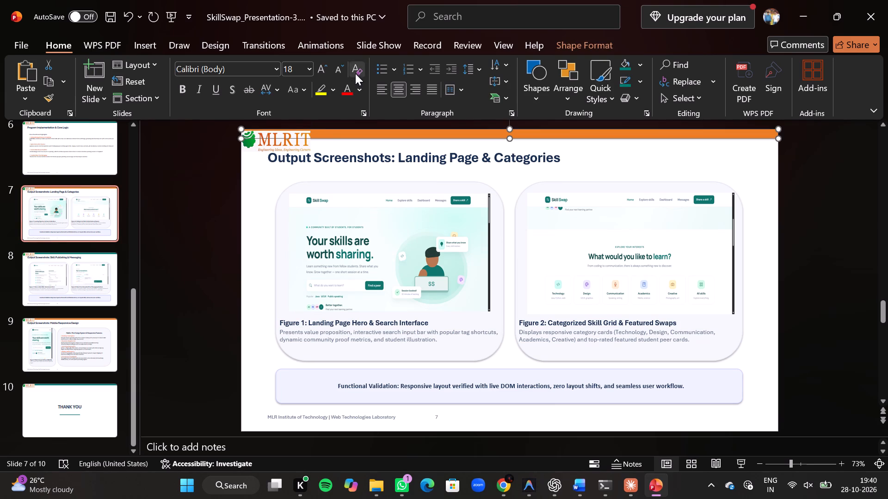
{"action": "left_click", "coordinate": [564, 45]}
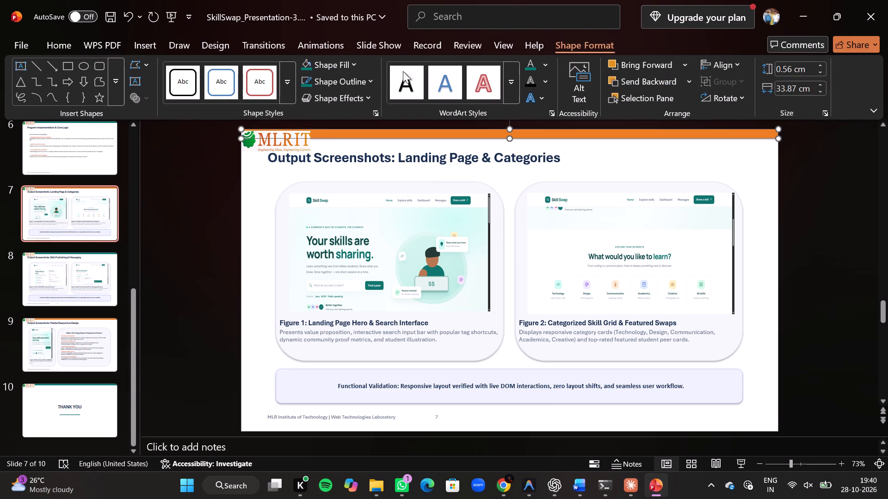
{"action": "left_click", "coordinate": [301, 63]}
Look through slides 2 to 9 and check the top banner colour and layout on each.
{"action": "left_click", "coordinate": [91, 146]}
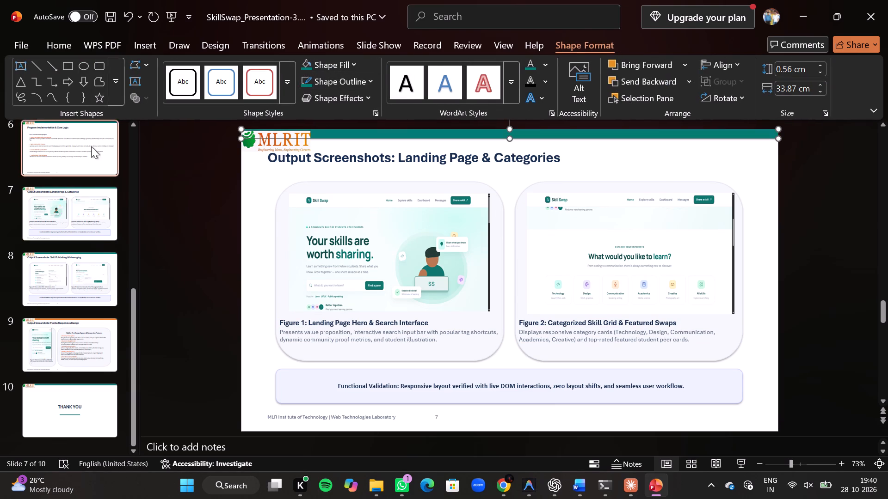
{"action": "scroll", "coordinate": [90, 274], "scroll_direction": "up", "scroll_amount": 3}
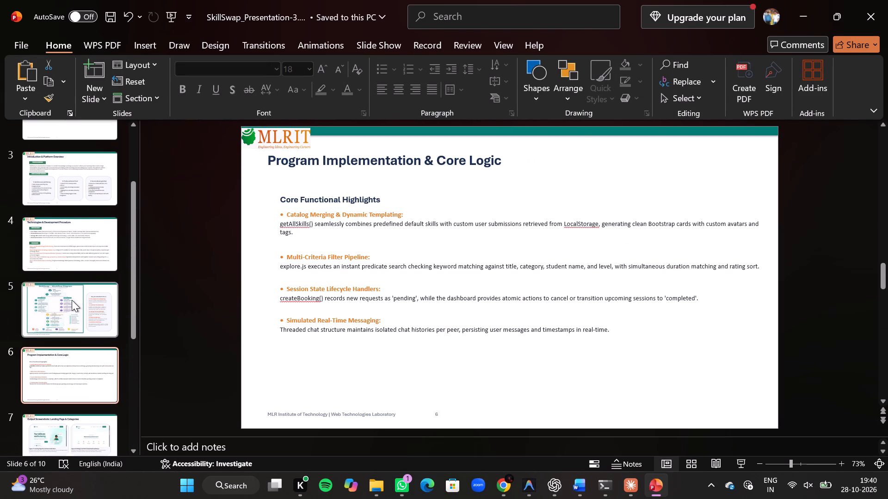
{"action": "left_click", "coordinate": [72, 300]}
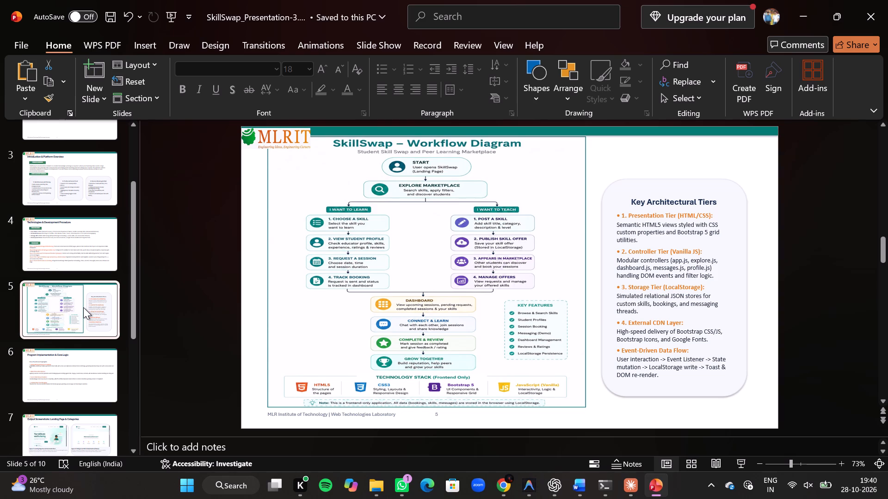
{"action": "left_click", "coordinate": [52, 229]}
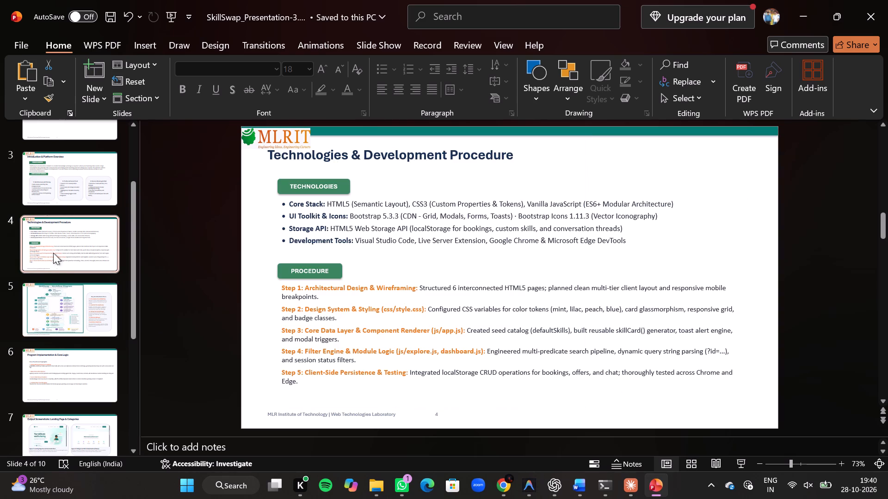
{"action": "scroll", "coordinate": [63, 278], "scroll_direction": "up", "scroll_amount": 1}
{"action": "left_click", "coordinate": [48, 259]}
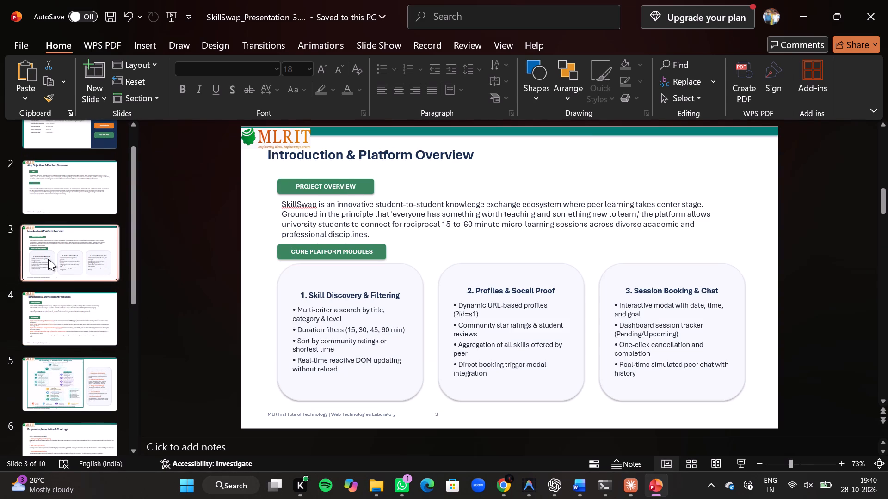
{"action": "scroll", "coordinate": [51, 252], "scroll_direction": "up", "scroll_amount": 2}
{"action": "left_click", "coordinate": [60, 218]}
{"action": "scroll", "coordinate": [73, 268], "scroll_direction": "down", "scroll_amount": 4}
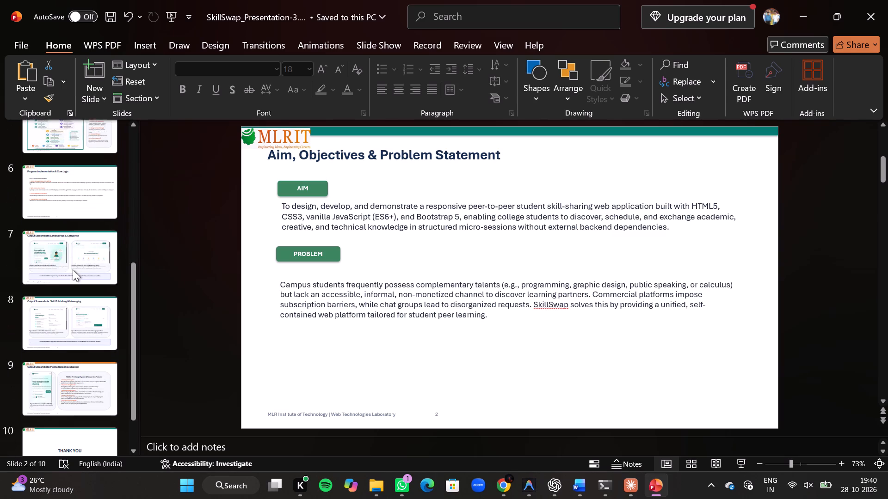
{"action": "left_click", "coordinate": [73, 245]}
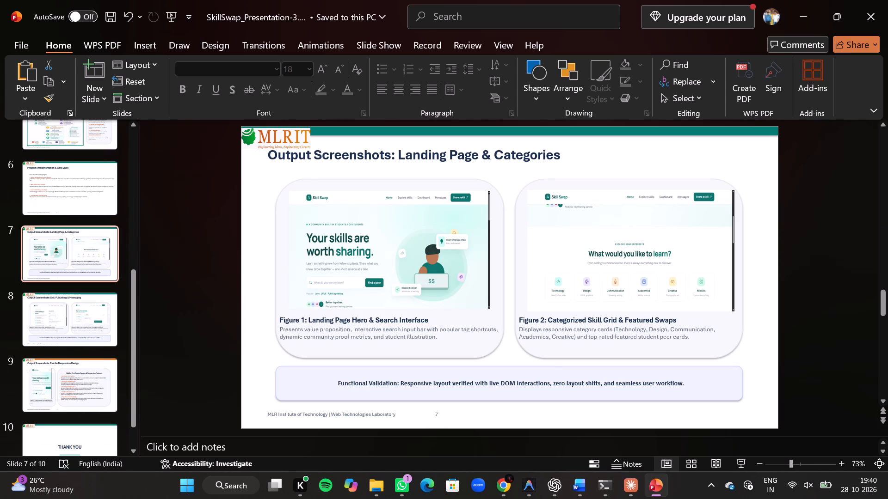
{"action": "left_click", "coordinate": [65, 323]}
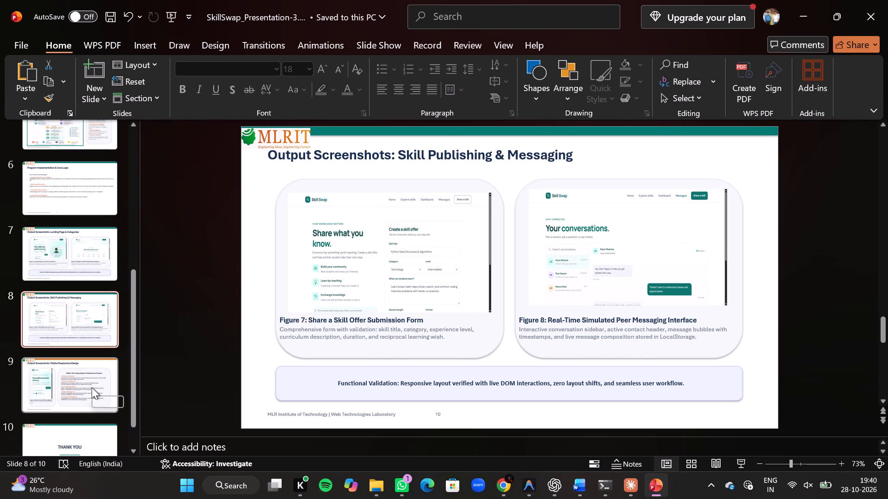
{"action": "left_click", "coordinate": [92, 387]}
{"action": "scroll", "coordinate": [68, 307], "scroll_direction": "down", "scroll_amount": 1}
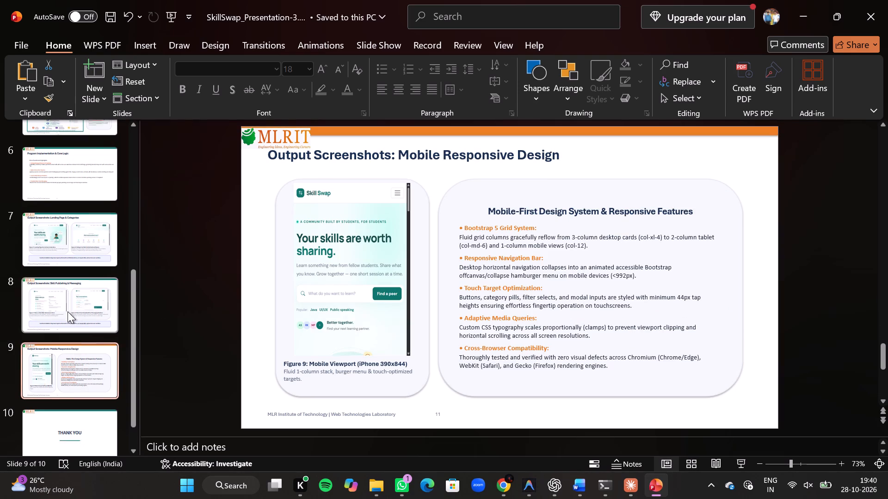
{"action": "scroll", "coordinate": [68, 311], "scroll_direction": "down", "scroll_amount": 1}
{"action": "left_click", "coordinate": [70, 408]}
{"action": "left_click", "coordinate": [86, 341]}
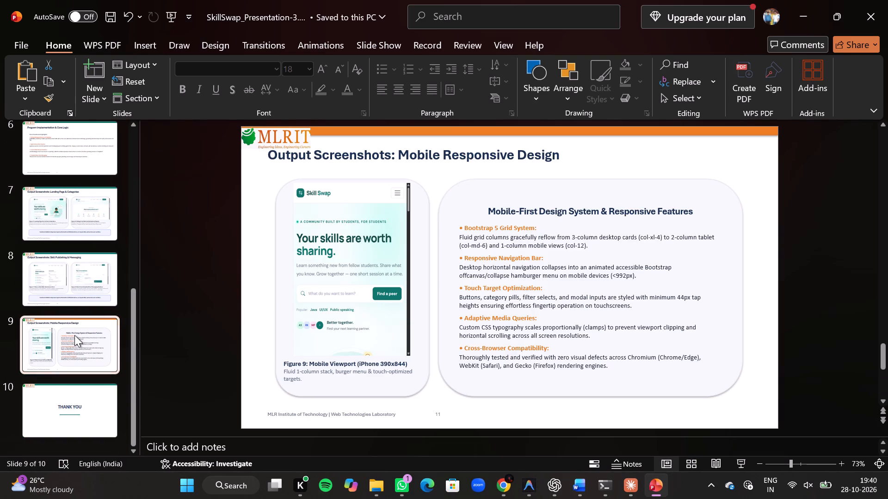
{"action": "scroll", "coordinate": [74, 335], "scroll_direction": "up", "scroll_amount": 7}
{"action": "left_click", "coordinate": [83, 237]}
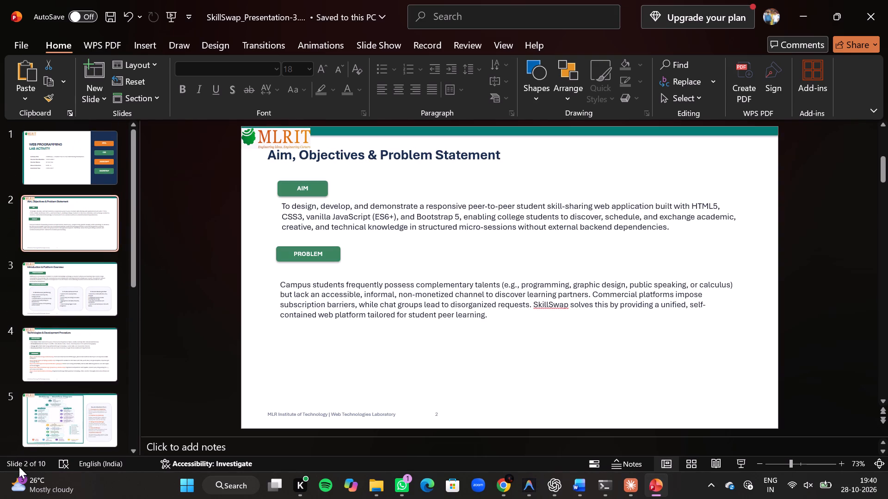
Nudge the MLRIT logo on the title slide slightly up and left, against the slide's top edge and teal side bar.
{"action": "scroll", "coordinate": [80, 285], "scroll_direction": "up", "scroll_amount": 4}
{"action": "left_click", "coordinate": [86, 155]}
{"action": "left_click_drag", "start_coordinate": [302, 146], "coordinate": [296, 143]}
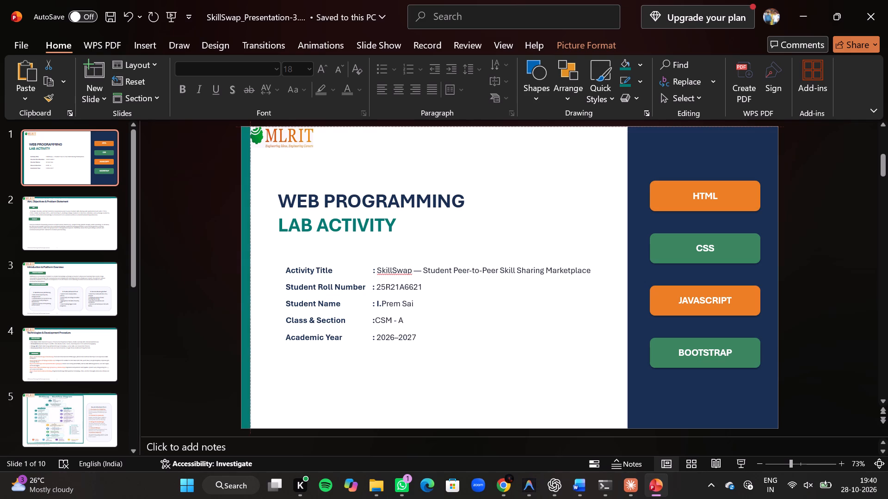
Play the slide show from the beginning and review every slide through to the end.
{"action": "left_click", "coordinate": [746, 200]}
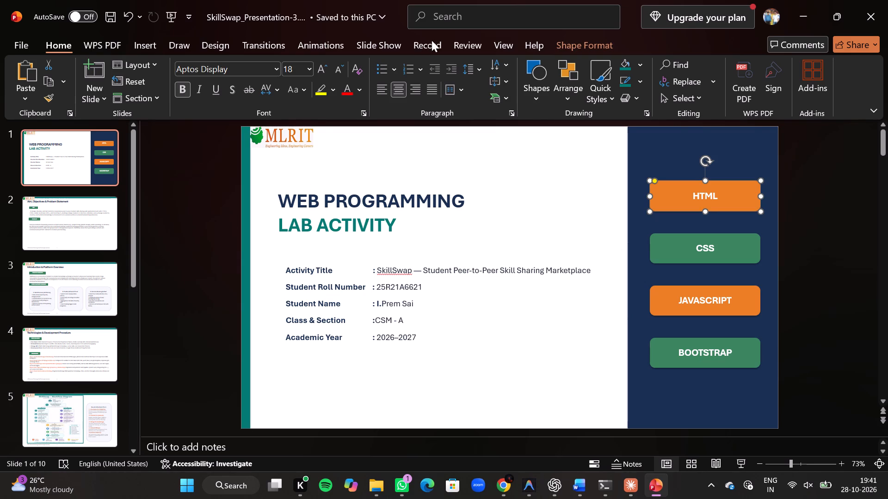
{"action": "left_click", "coordinate": [391, 47]}
{"action": "left_click", "coordinate": [15, 67]}
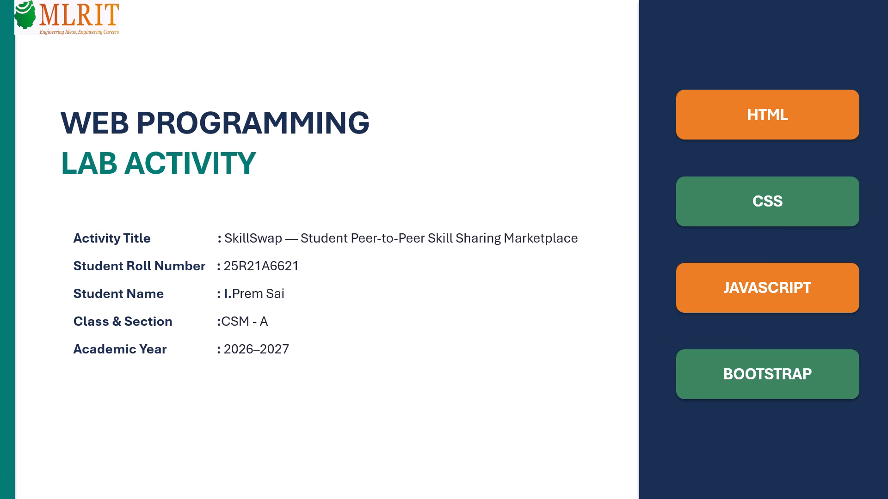
{"action": "key", "text": "Right"}
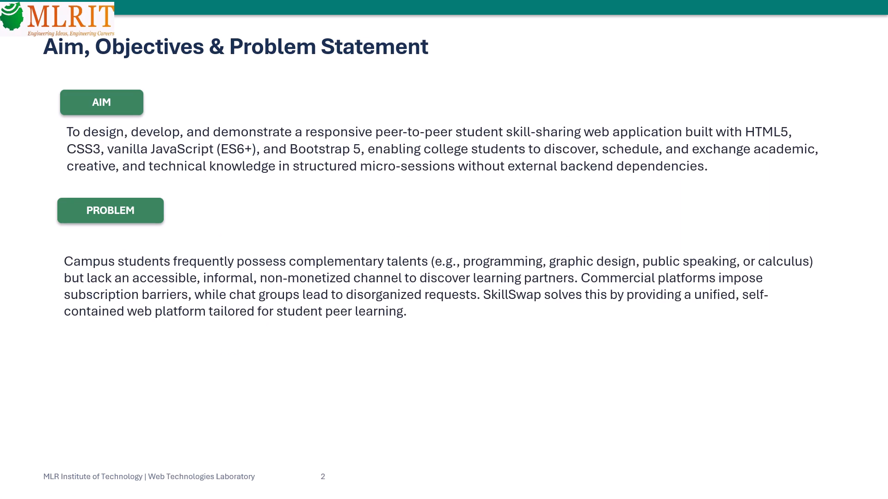
{"action": "key", "text": "Right"}
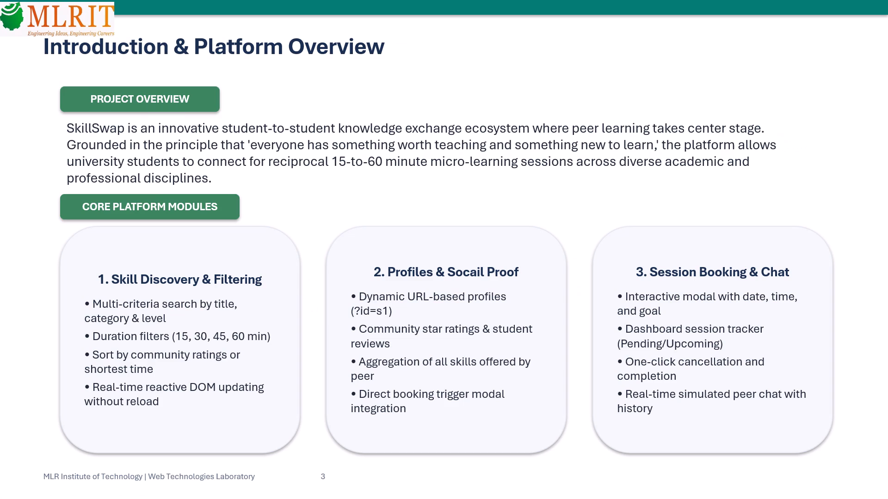
{"action": "key", "text": "Right"}
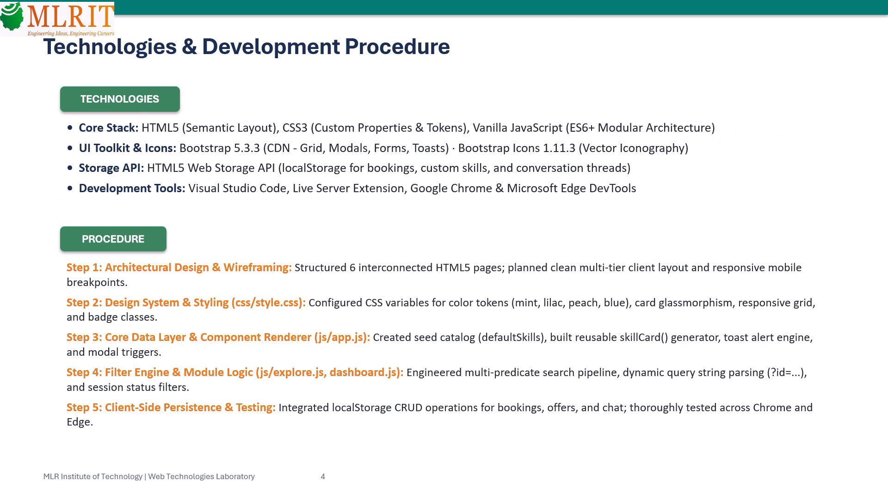
{"action": "key", "text": "Right"}
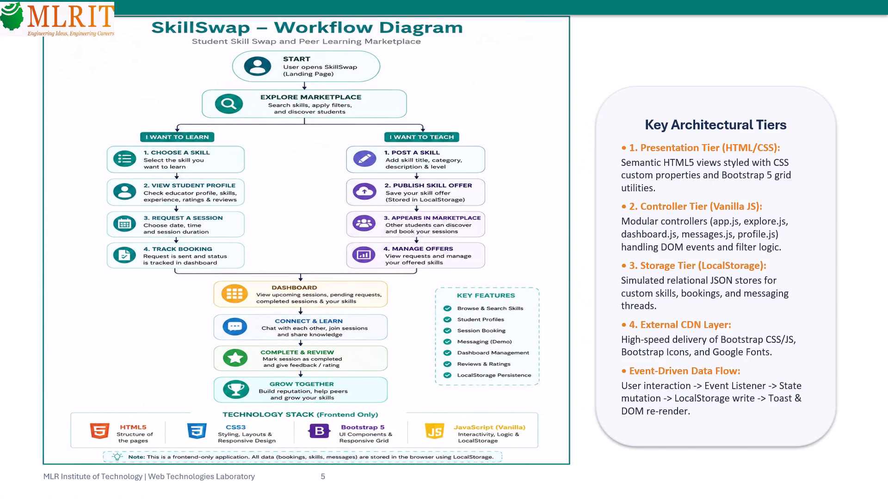
{"action": "key", "text": "Right"}
{"action": "key", "text": "Right"}
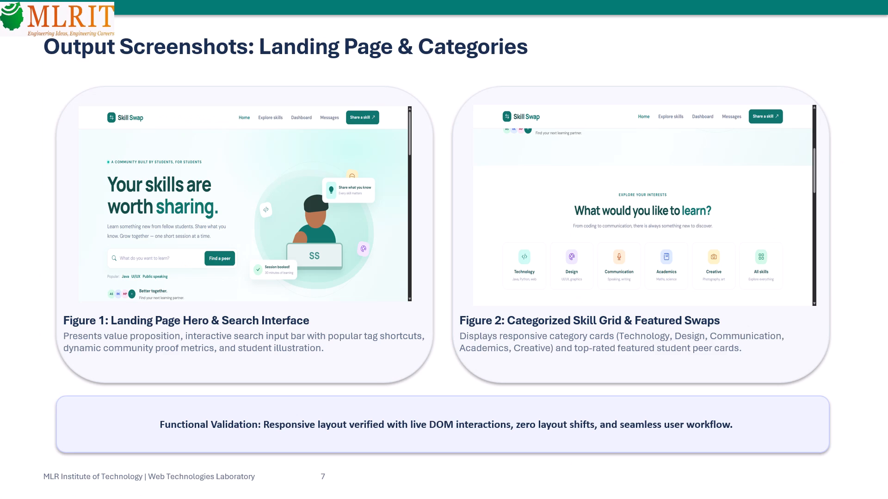
{"action": "key", "text": "Right"}
{"action": "key", "text": "Right"}
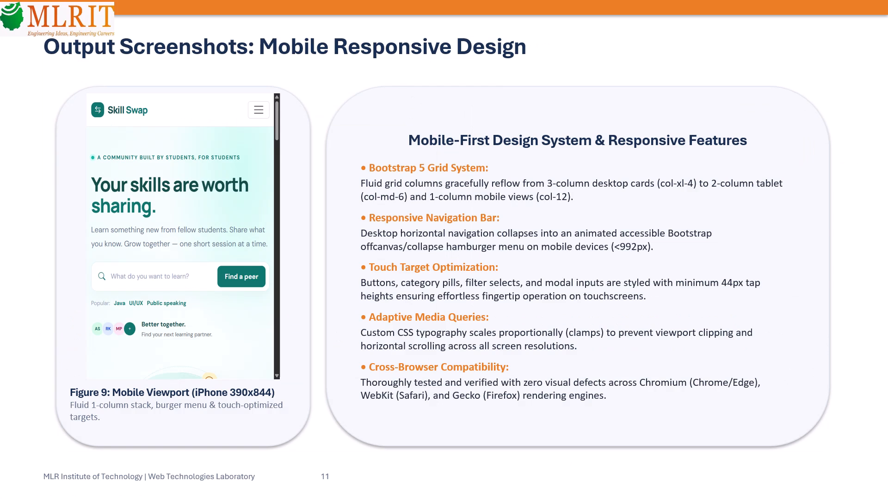
{"action": "key", "text": "Right"}
{"action": "key", "text": "Right"}
{"action": "key", "text": "Right"}
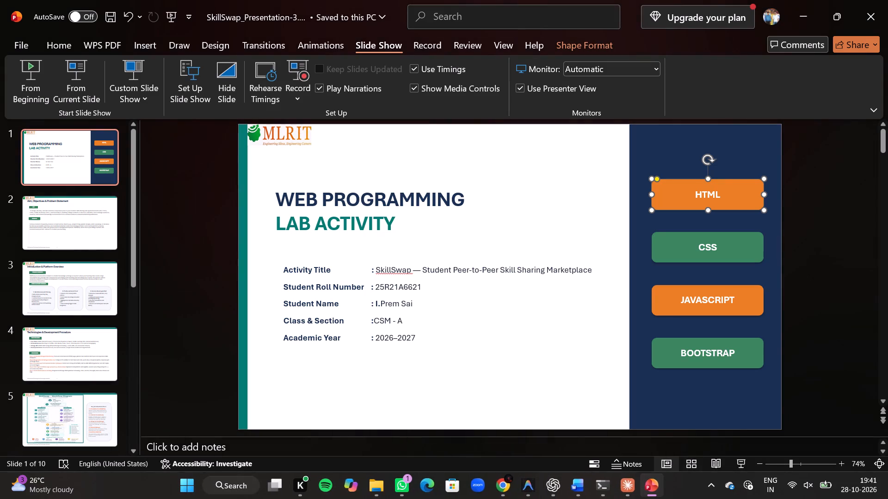
Save a copy of the presentation to the Desktop as a PDF named wt-ppt.
{"action": "left_click", "coordinate": [19, 38]}
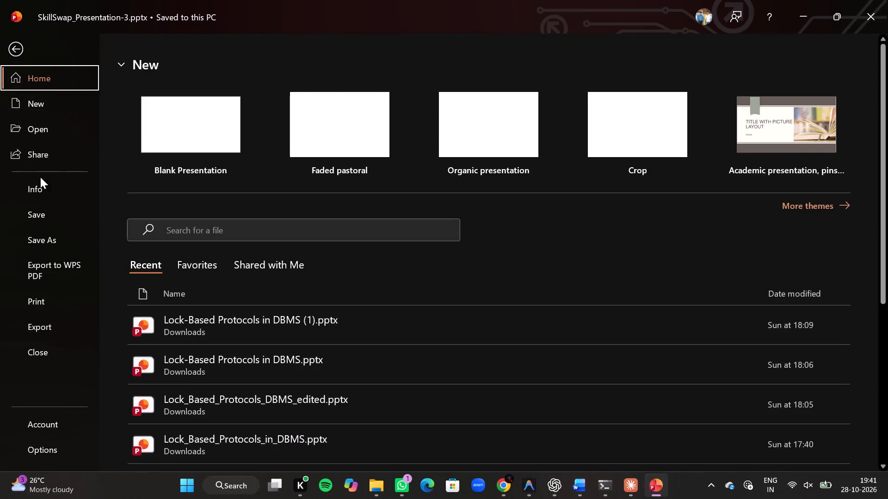
{"action": "left_click", "coordinate": [43, 237]}
{"action": "left_click", "coordinate": [249, 313]}
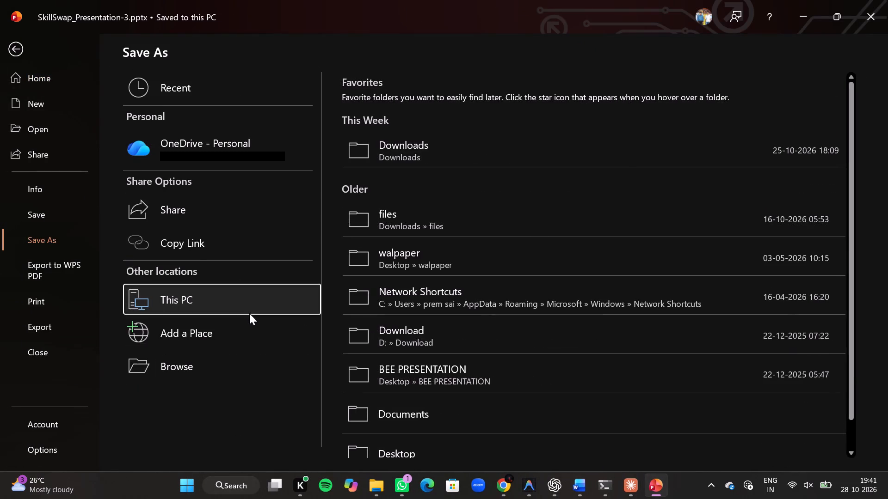
{"action": "left_click", "coordinate": [397, 450]}
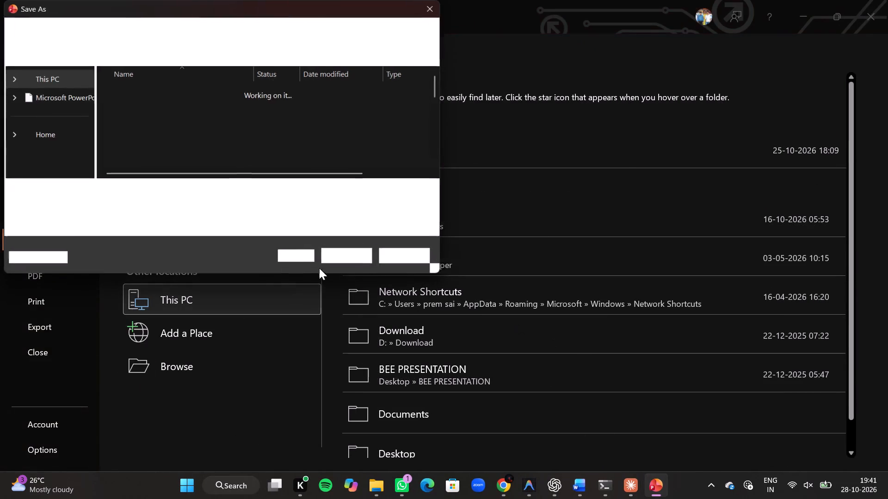
{"action": "left_click", "coordinate": [149, 210]}
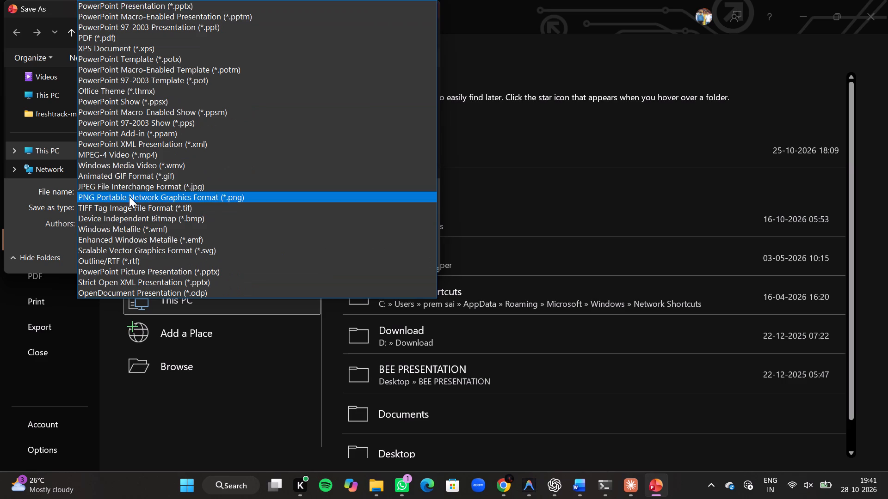
{"action": "left_click", "coordinate": [126, 38]}
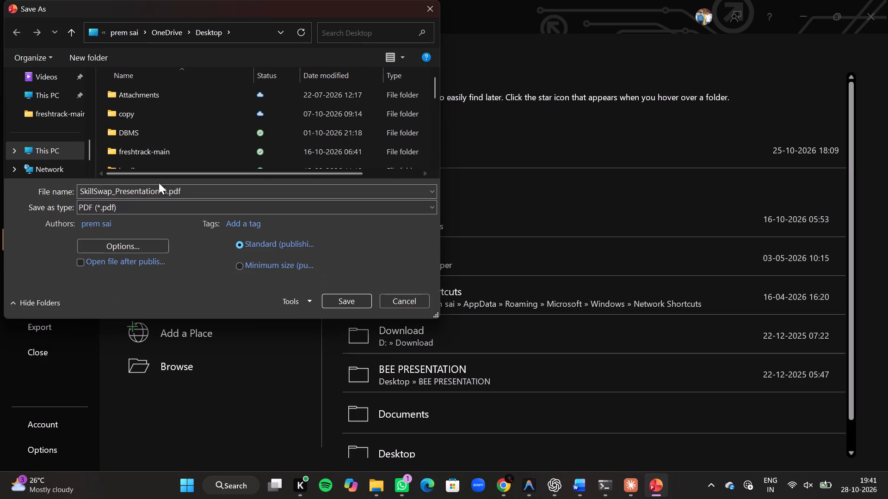
{"action": "left_click", "coordinate": [187, 194]}
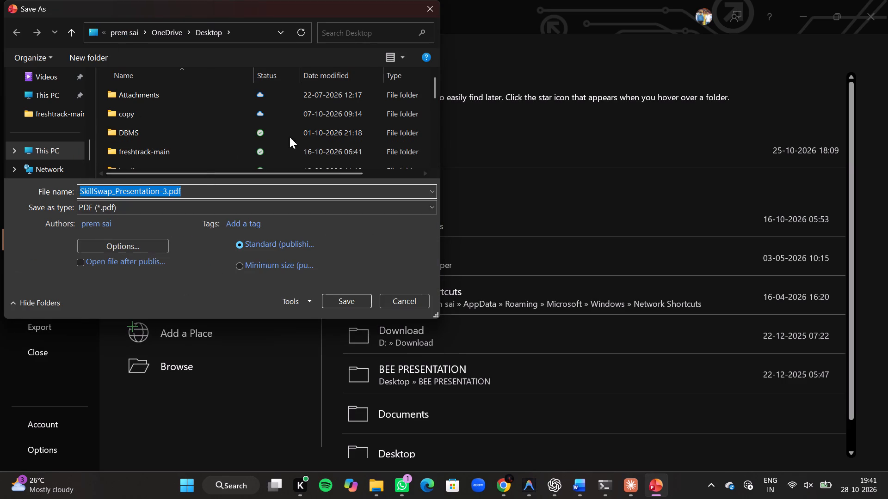
{"action": "type", "text": "wt"}
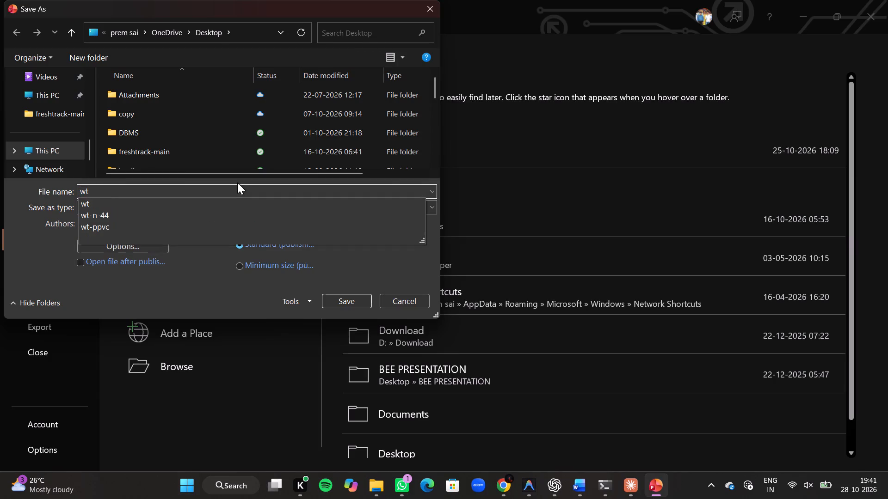